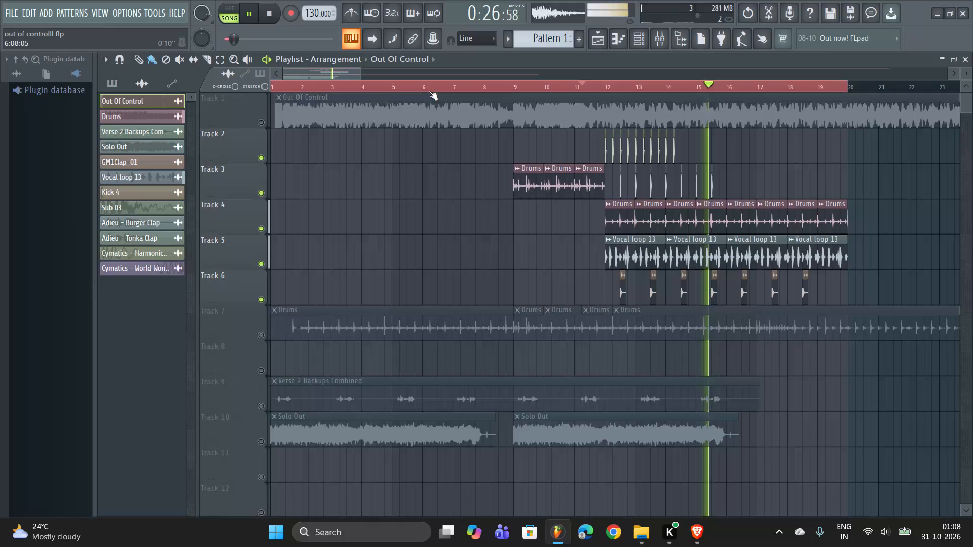
Shorten the playlist's timeline selection so it ends at 14:13:00, clear the clip selection, and play it from the start.
{"action": "left_click_drag", "start_coordinate": [351, 76], "coordinate": [384, 76]}
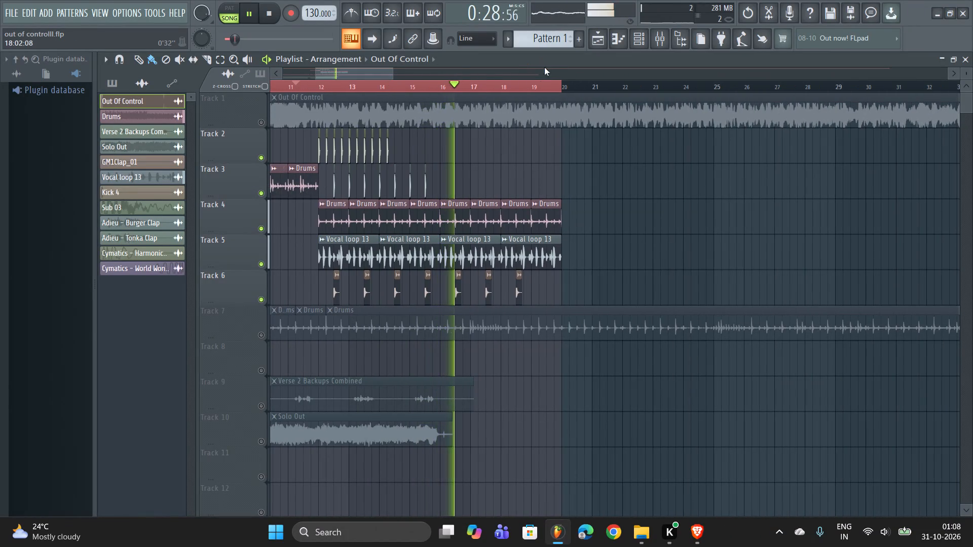
{"action": "right_click_drag", "start_coordinate": [552, 86], "coordinate": [404, 125]}
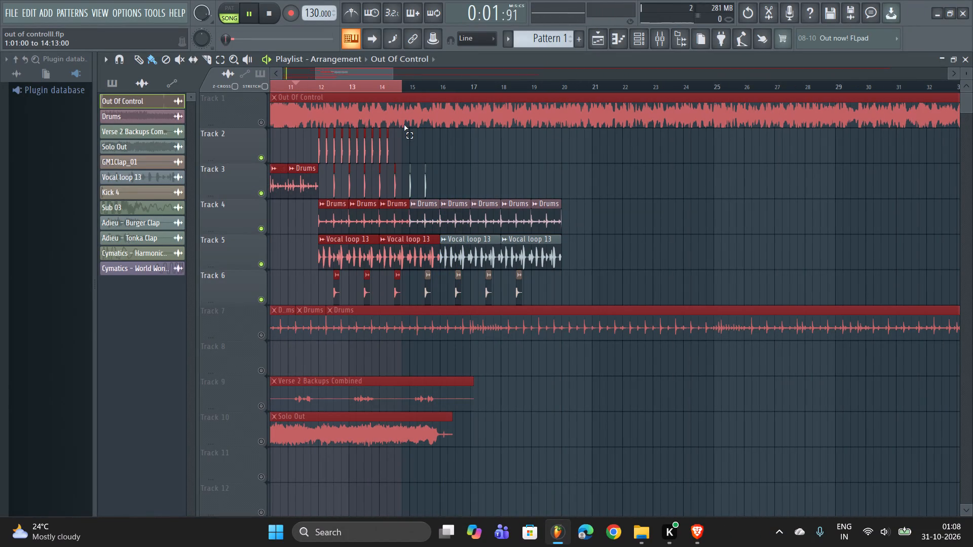
{"action": "right_click_drag", "start_coordinate": [404, 125], "coordinate": [404, 124]}
{"action": "key", "text": "space"}
{"action": "key", "text": "space"}
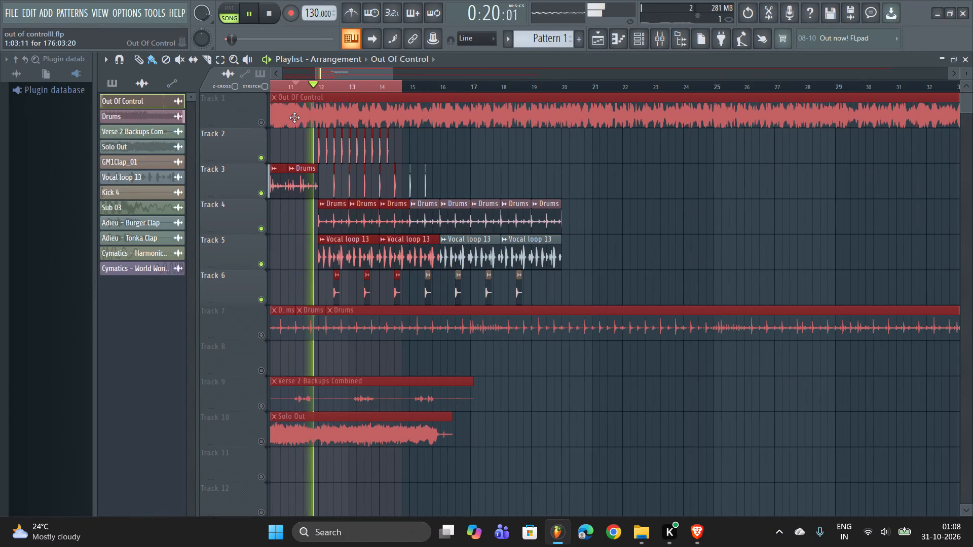
{"action": "right_click", "coordinate": [442, 153]}
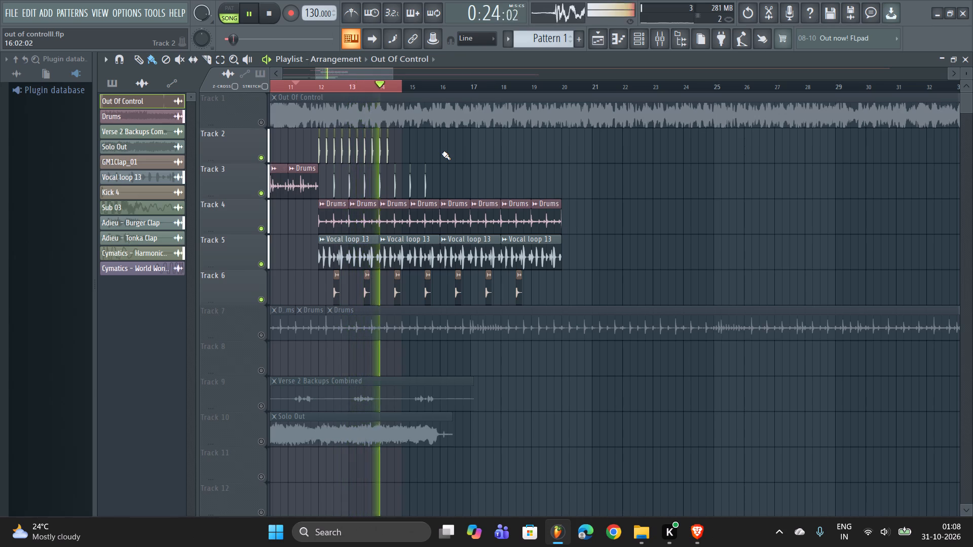
{"action": "key", "text": "space"}
{"action": "key", "text": "space"}
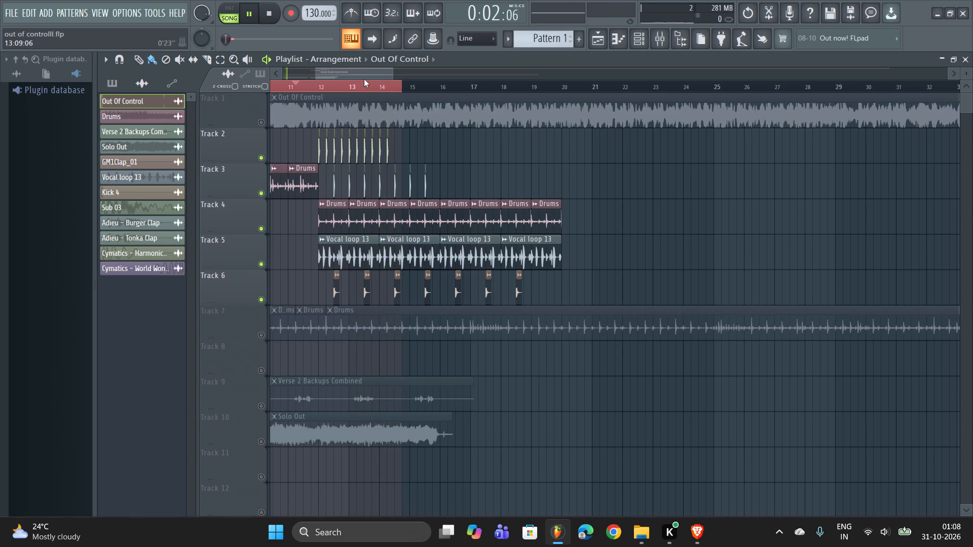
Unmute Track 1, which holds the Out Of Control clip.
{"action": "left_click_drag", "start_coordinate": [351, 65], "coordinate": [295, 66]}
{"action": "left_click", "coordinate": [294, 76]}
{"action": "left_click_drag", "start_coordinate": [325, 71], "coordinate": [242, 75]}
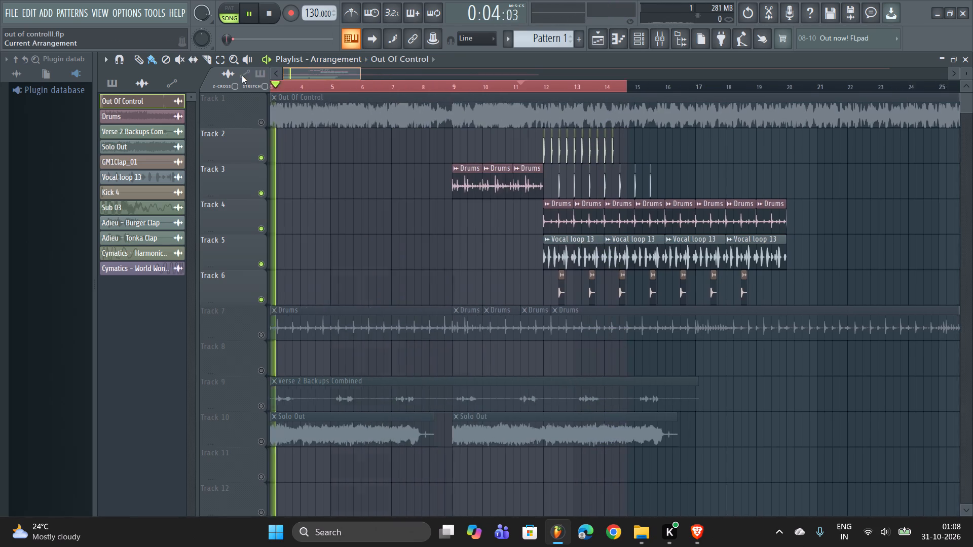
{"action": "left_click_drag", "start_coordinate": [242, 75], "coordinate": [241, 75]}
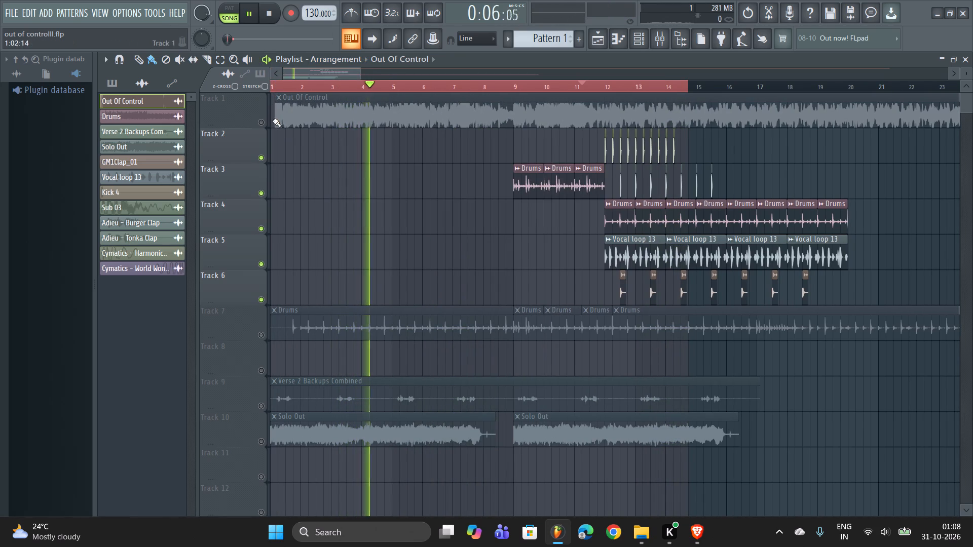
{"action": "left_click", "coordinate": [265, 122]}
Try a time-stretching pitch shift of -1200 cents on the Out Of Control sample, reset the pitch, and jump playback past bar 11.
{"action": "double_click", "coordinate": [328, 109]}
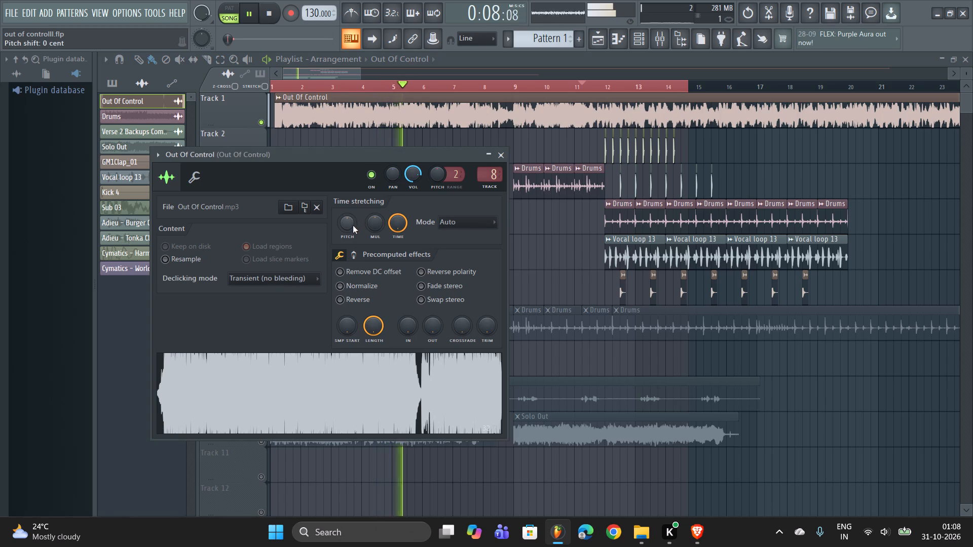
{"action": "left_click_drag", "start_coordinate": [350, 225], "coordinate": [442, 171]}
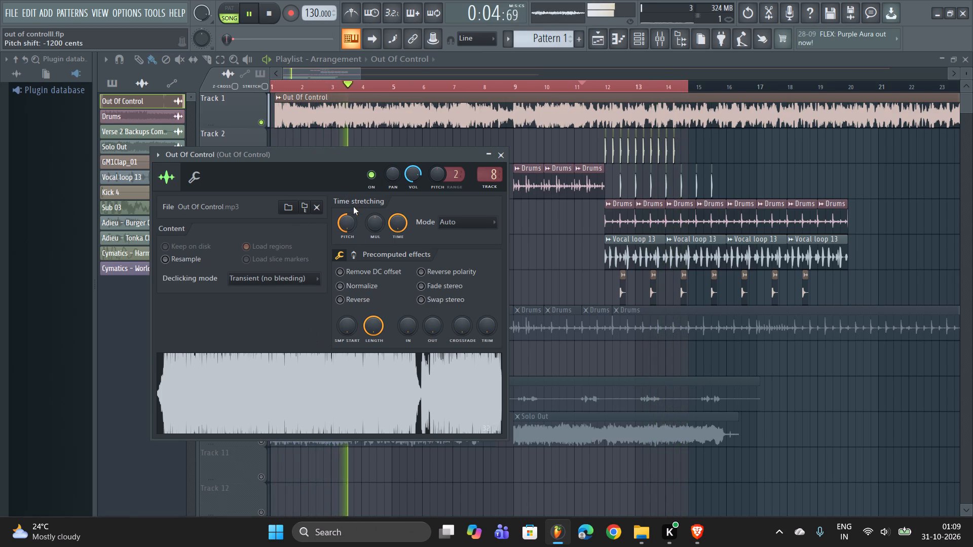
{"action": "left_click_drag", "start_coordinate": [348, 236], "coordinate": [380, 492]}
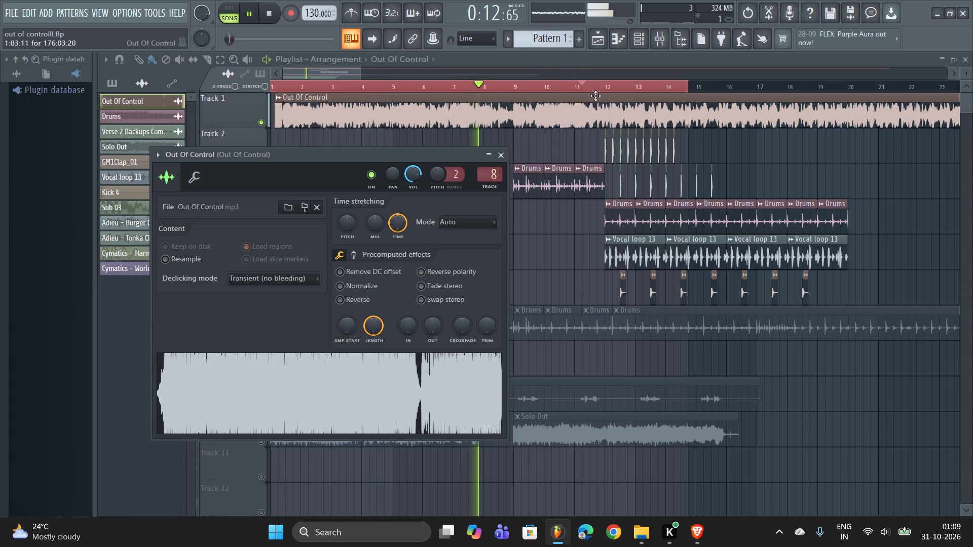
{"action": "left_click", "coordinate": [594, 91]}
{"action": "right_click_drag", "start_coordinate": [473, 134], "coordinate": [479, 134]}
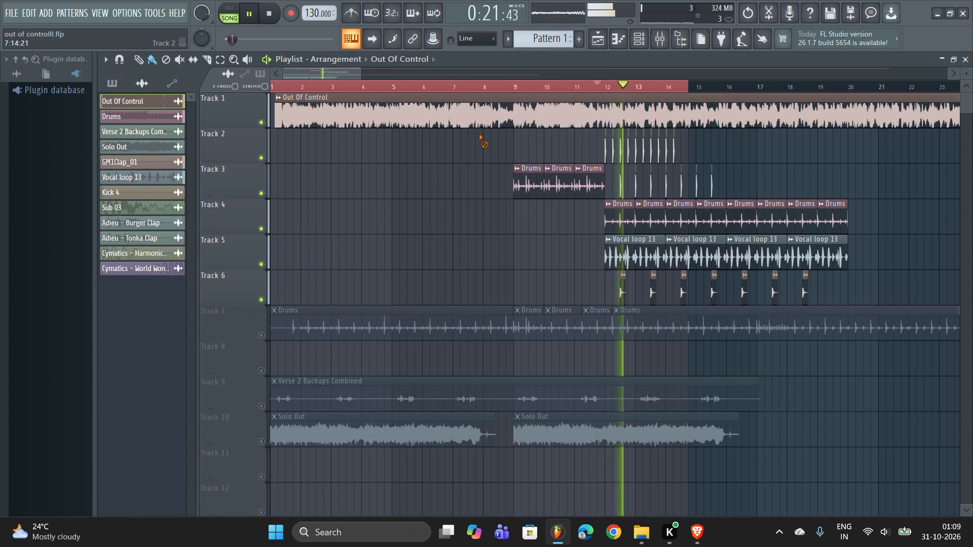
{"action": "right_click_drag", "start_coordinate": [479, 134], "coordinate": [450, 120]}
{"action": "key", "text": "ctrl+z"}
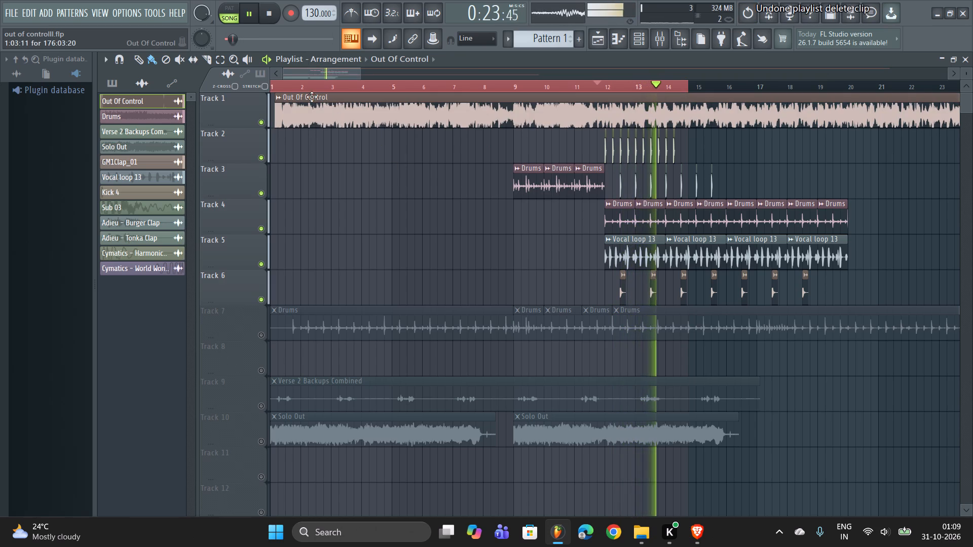
Move the start of the timeline selection to bar 12 so it loops from 12:01:00 to 14:13:00.
{"action": "right_click_drag", "start_coordinate": [289, 83], "coordinate": [604, 136]}
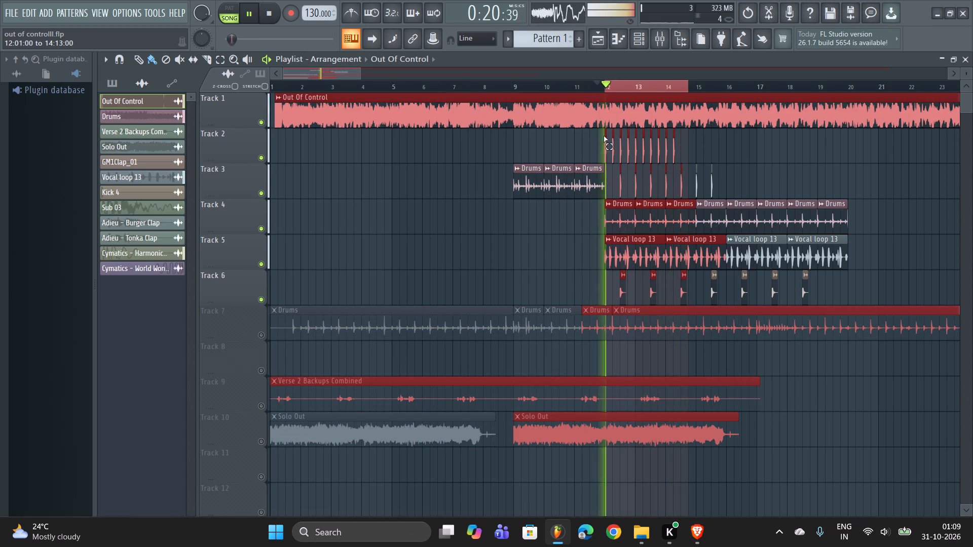
{"action": "right_click_drag", "start_coordinate": [604, 136], "coordinate": [604, 136]}
Mute Track 1 with the Out Of Control clip and clear the clip selection.
{"action": "left_click", "coordinate": [268, 122]}
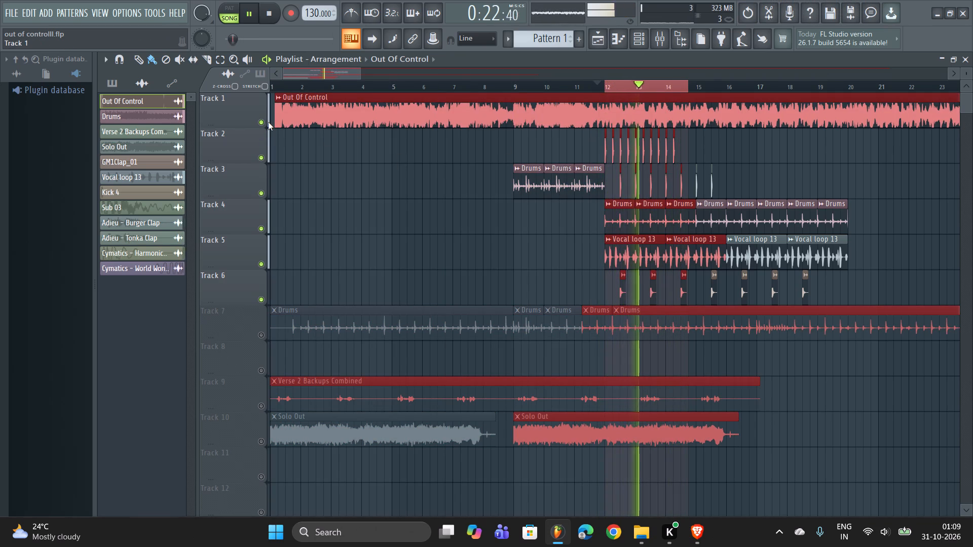
{"action": "left_click", "coordinate": [260, 118]}
{"action": "scroll", "coordinate": [467, 200], "scroll_direction": "down", "scroll_amount": 3}
{"action": "scroll", "coordinate": [463, 174], "scroll_direction": "up", "scroll_amount": 3}
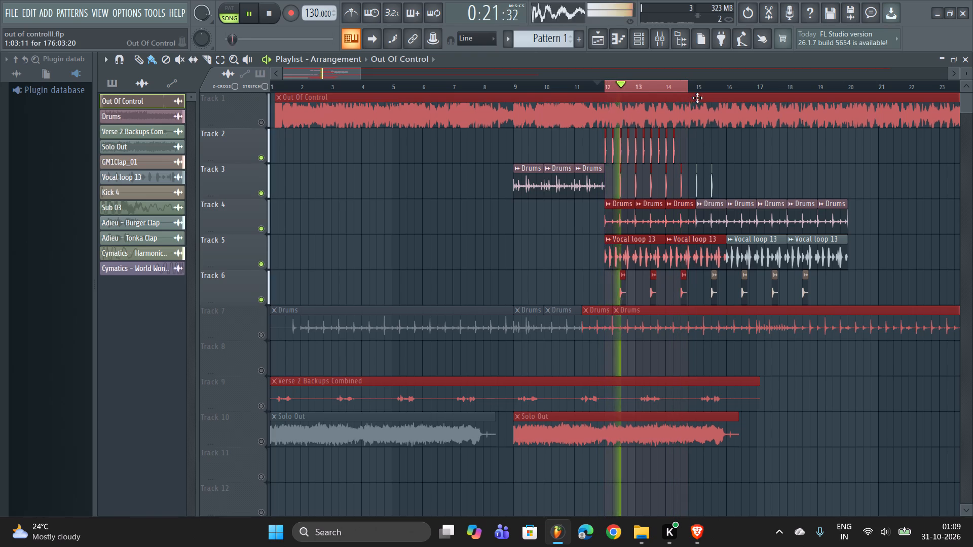
{"action": "right_click", "coordinate": [858, 406]}
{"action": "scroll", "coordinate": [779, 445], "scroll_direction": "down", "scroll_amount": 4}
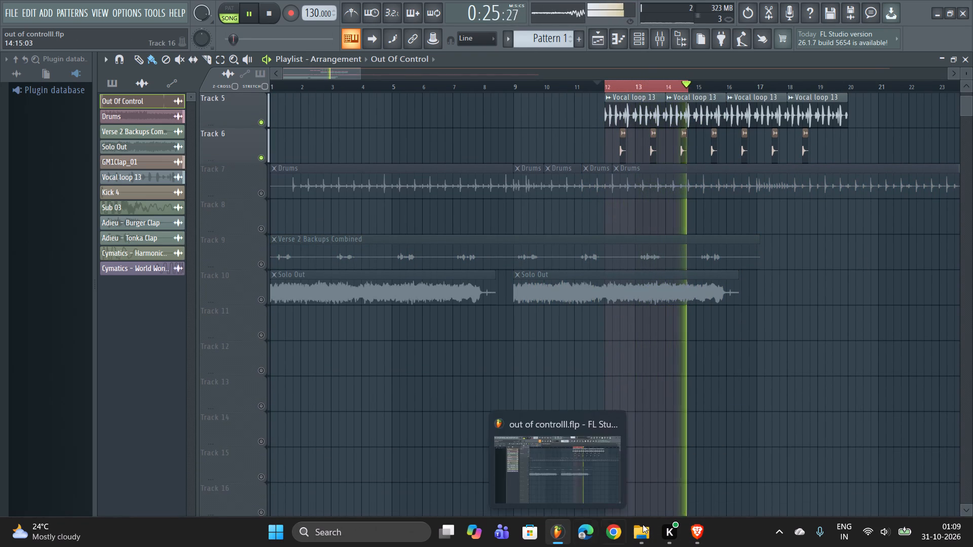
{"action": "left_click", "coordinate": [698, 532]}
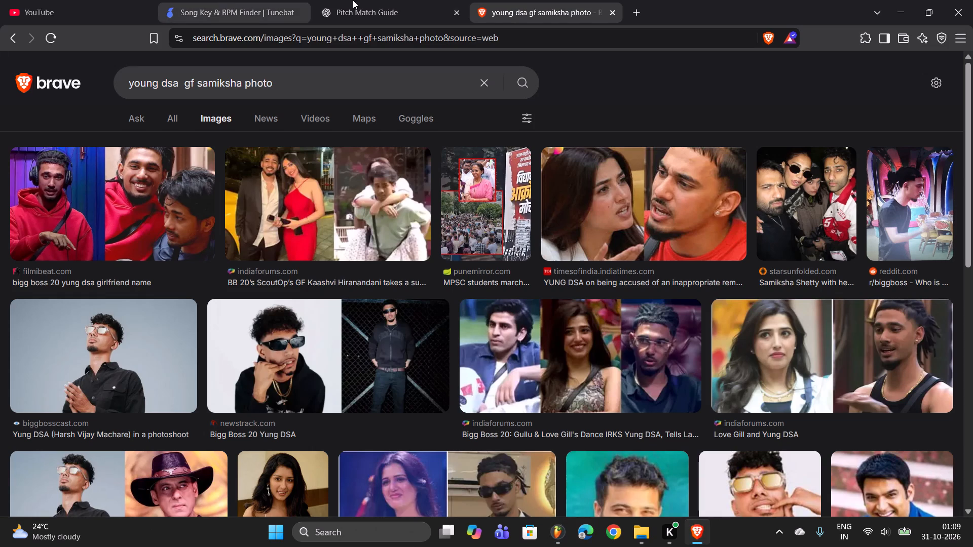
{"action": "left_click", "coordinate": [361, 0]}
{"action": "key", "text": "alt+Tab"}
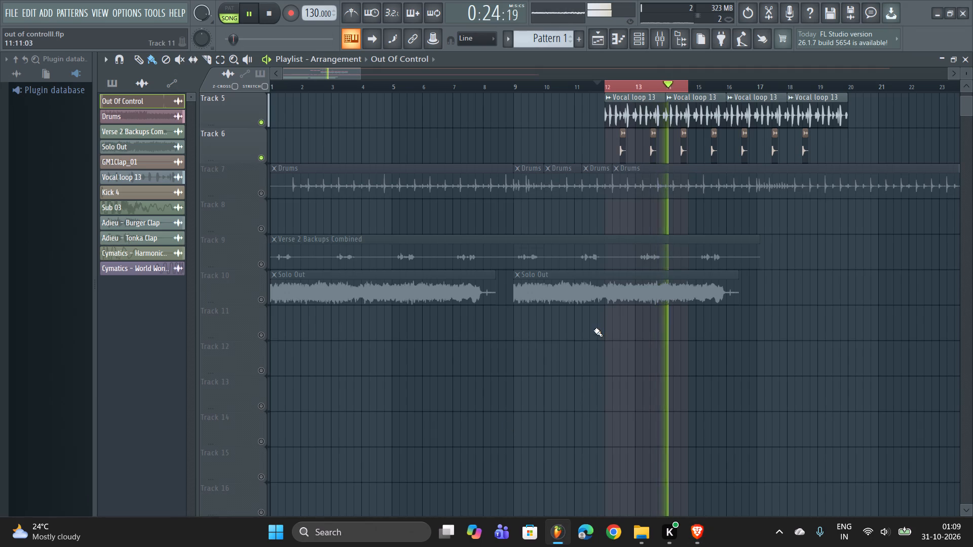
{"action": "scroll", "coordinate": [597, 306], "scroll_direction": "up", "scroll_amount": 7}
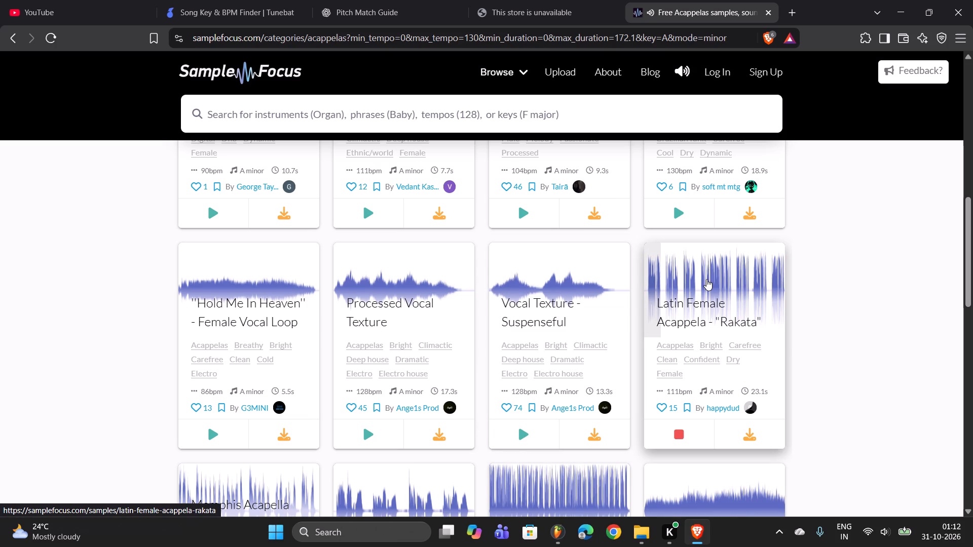
{"action": "scroll", "coordinate": [707, 281], "scroll_direction": "down", "scroll_amount": 3}
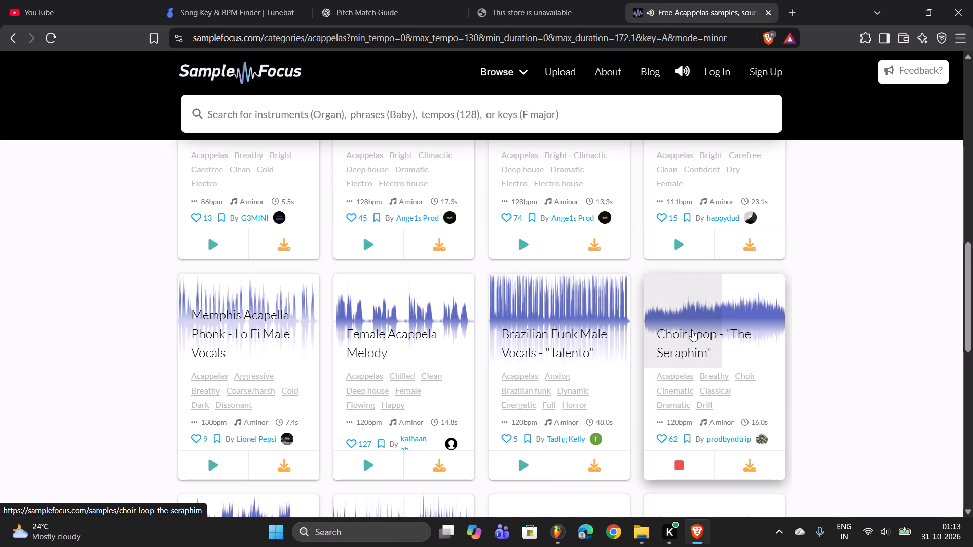
{"action": "left_click", "coordinate": [748, 469]}
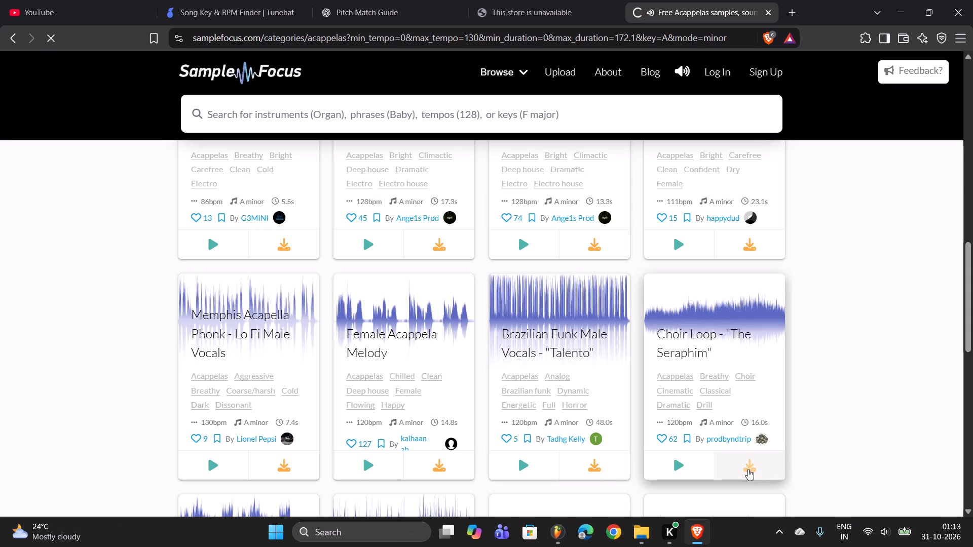
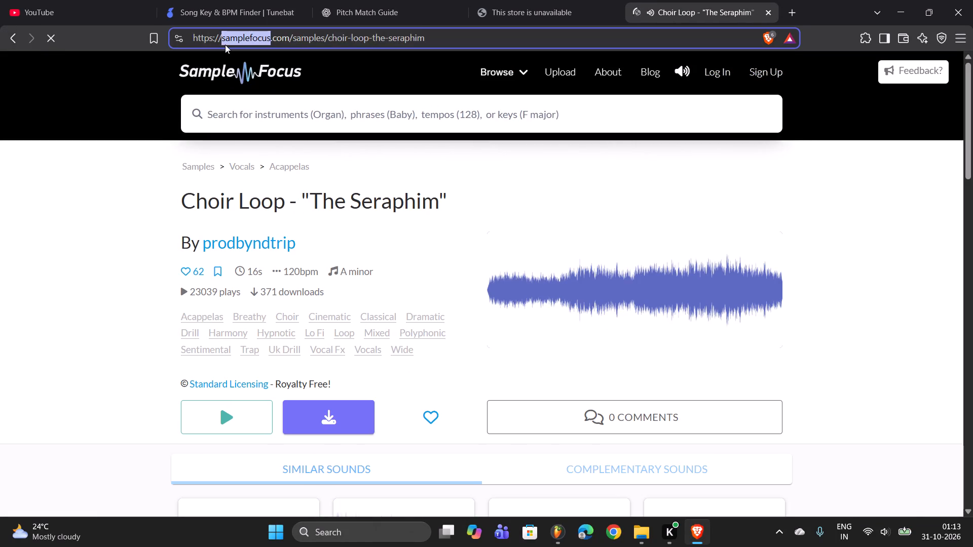
Open the Choir Loop - "The Seraphim" page in Chrome's Person 1 profile and download the sample.
{"action": "key", "text": "ctrl+c"}
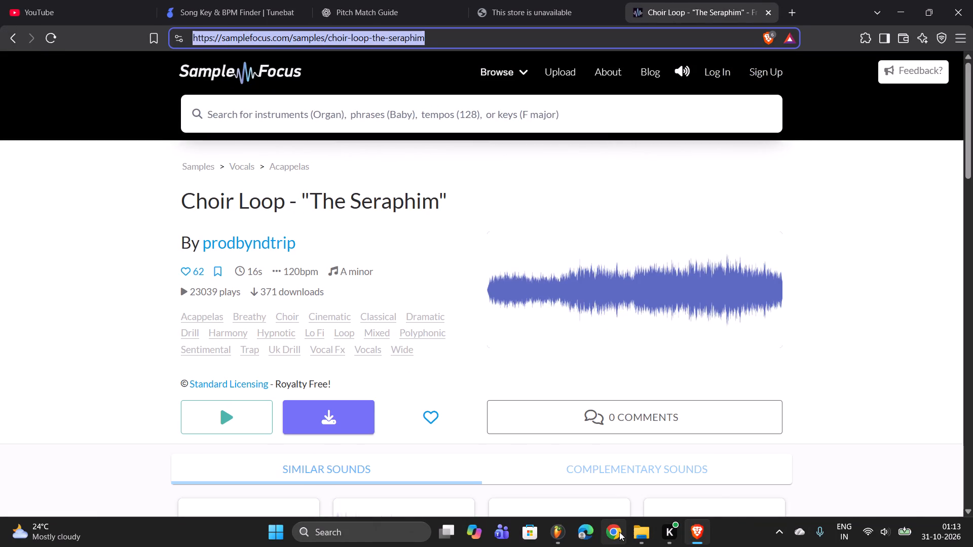
{"action": "left_click", "coordinate": [615, 530]}
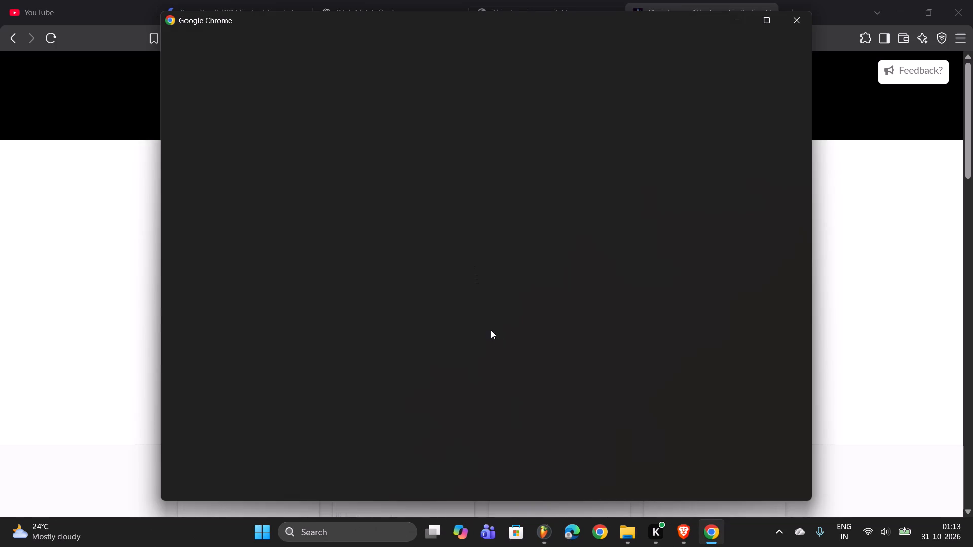
{"action": "scroll", "coordinate": [489, 333], "scroll_direction": "down", "scroll_amount": 11}
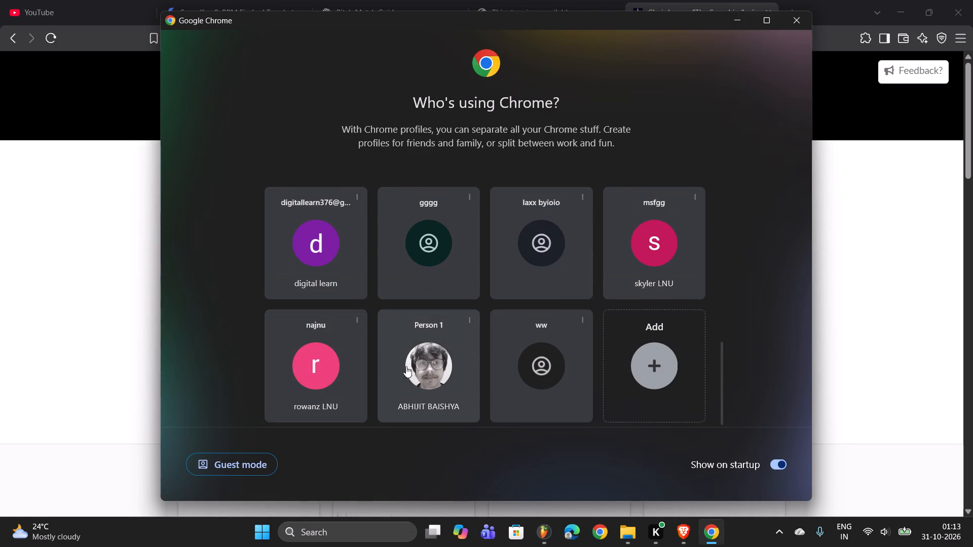
{"action": "left_click", "coordinate": [421, 355]}
{"action": "double_click", "coordinate": [424, 355]}
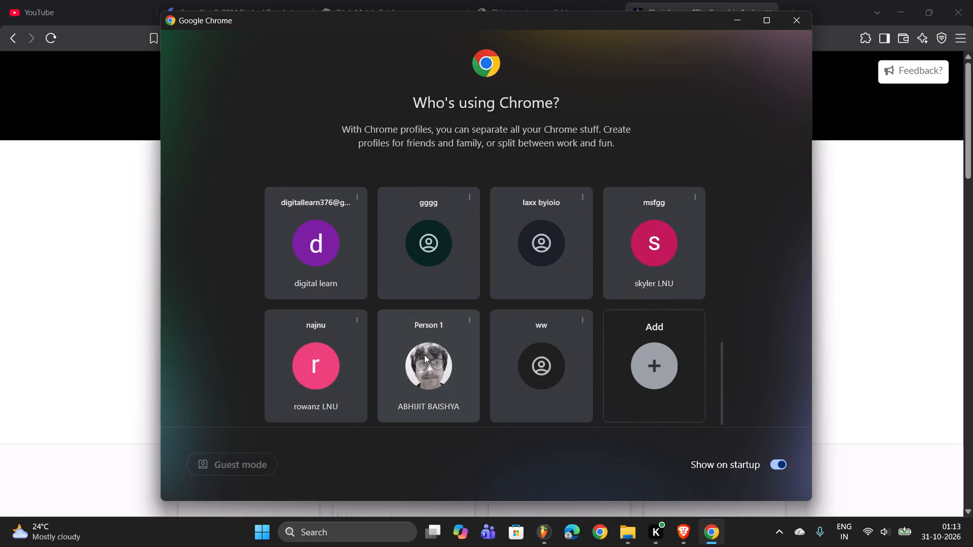
{"action": "key", "text": "ctrl+v"}
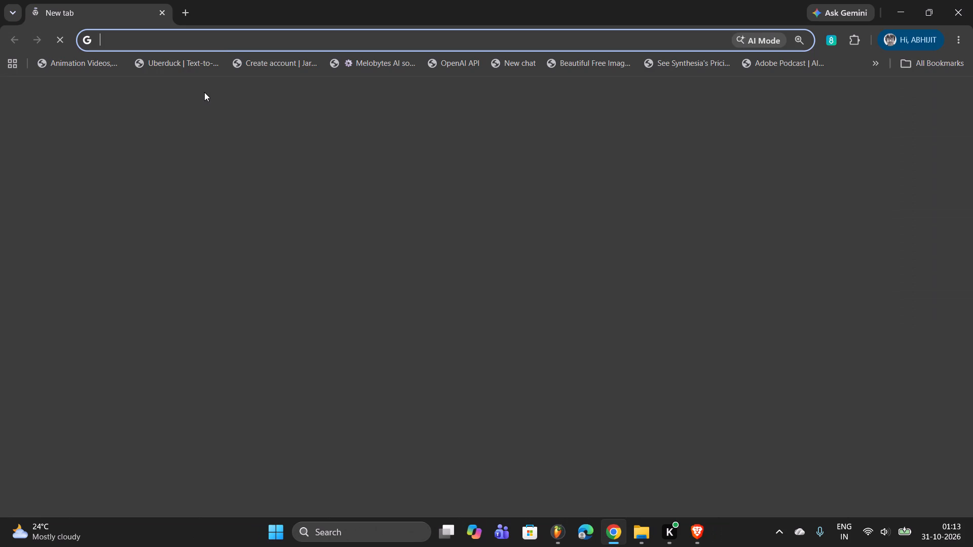
{"action": "key", "text": "Return"}
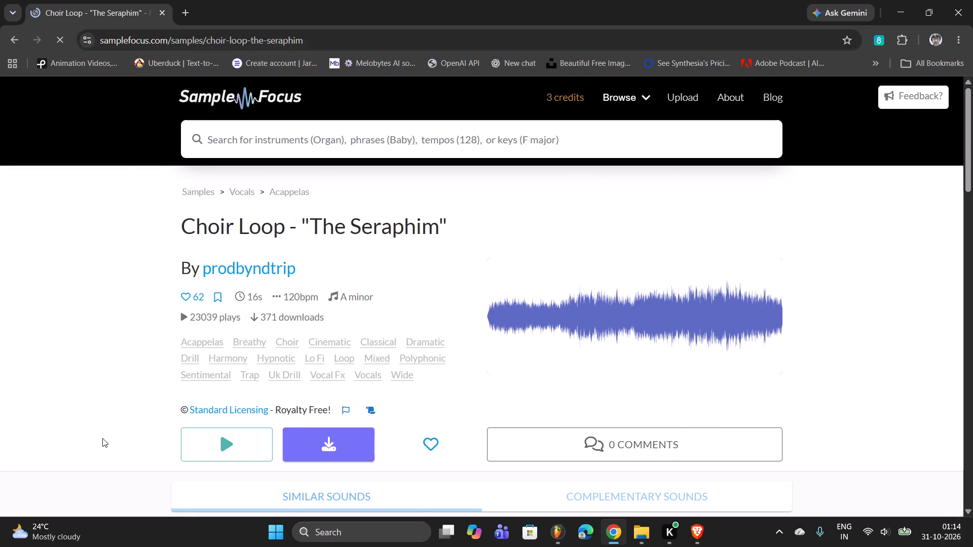
{"action": "left_click", "coordinate": [328, 446]}
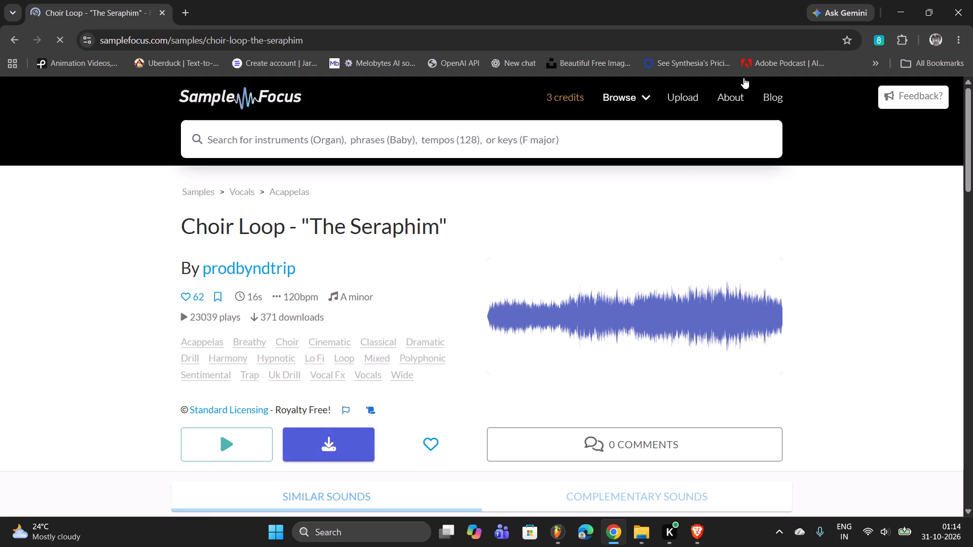
{"action": "left_click", "coordinate": [896, 2]}
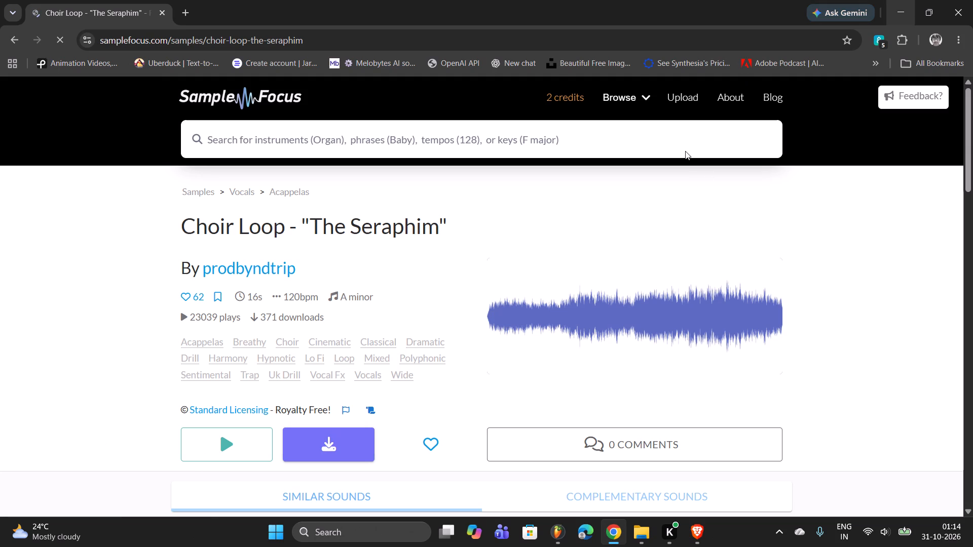
Back in Brave, browse the Sample Focus categories and choose Vocals with the Singing subtype.
{"action": "scroll", "coordinate": [471, 270], "scroll_direction": "down", "scroll_amount": 4}
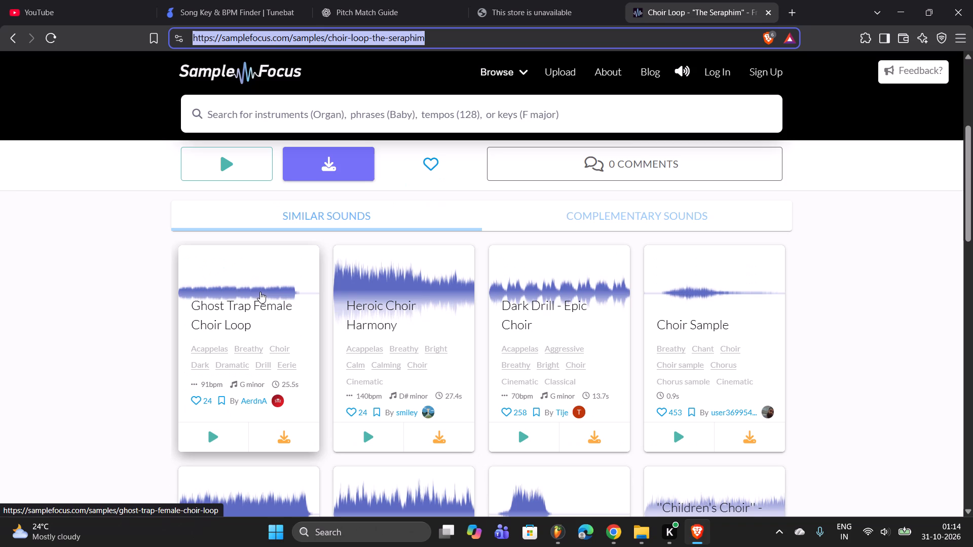
{"action": "scroll", "coordinate": [408, 277], "scroll_direction": "up", "scroll_amount": 4}
{"action": "scroll", "coordinate": [386, 133], "scroll_direction": "up", "scroll_amount": 2}
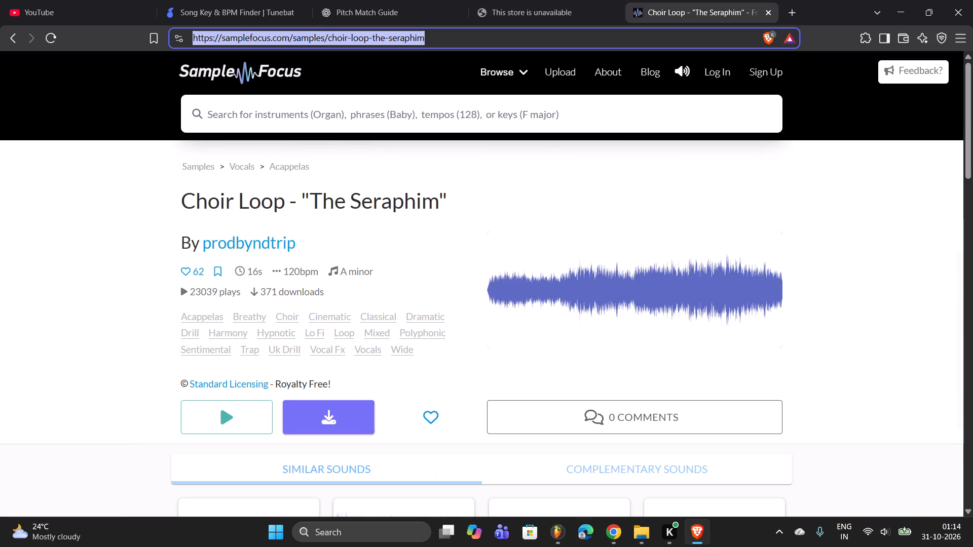
{"action": "left_click", "coordinate": [521, 105]}
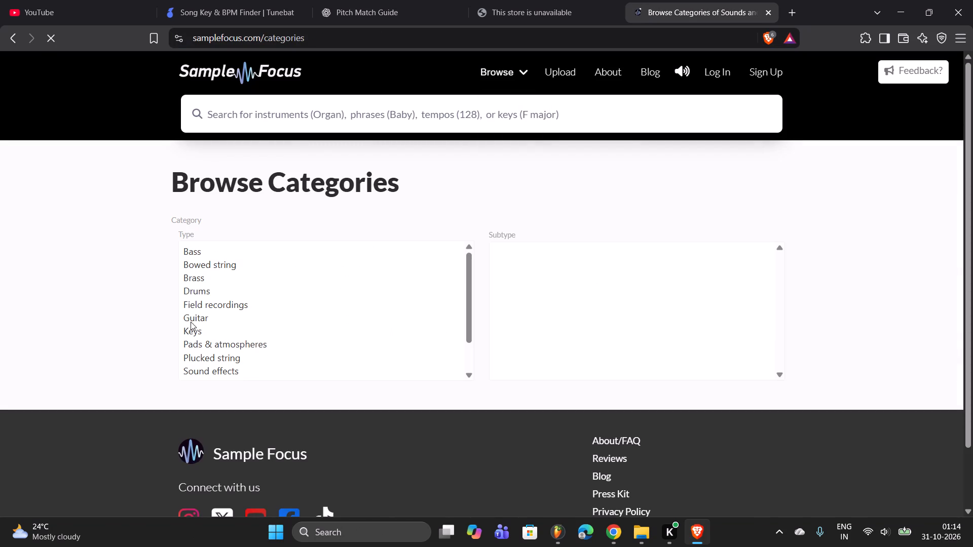
{"action": "scroll", "coordinate": [205, 341], "scroll_direction": "down", "scroll_amount": 3}
{"action": "left_click", "coordinate": [200, 353]}
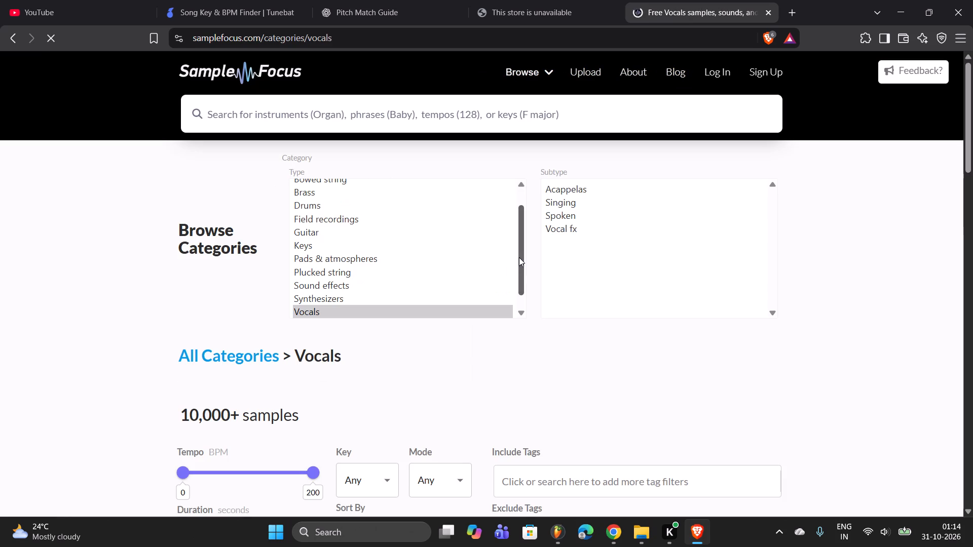
{"action": "left_click", "coordinate": [567, 201]}
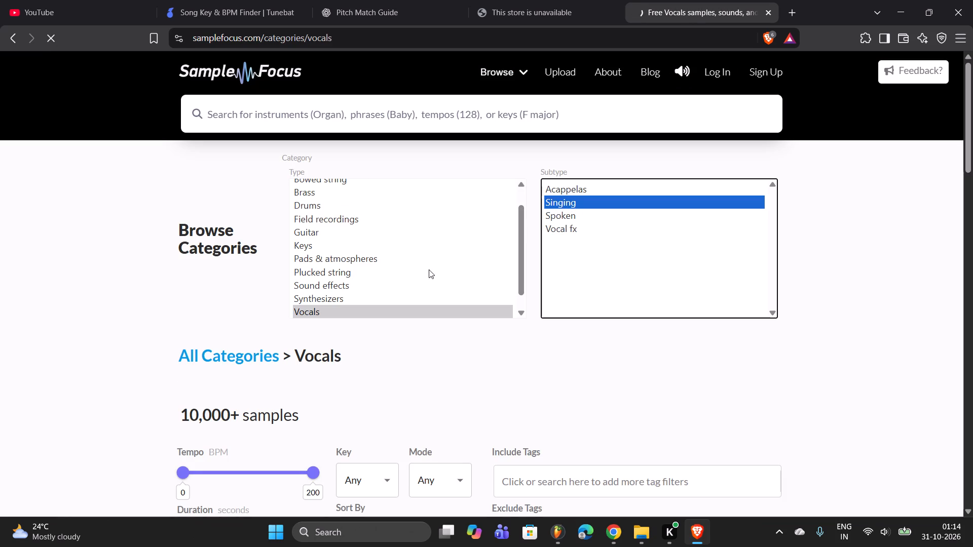
Filter the singing samples to key A and minor mode.
{"action": "scroll", "coordinate": [395, 327], "scroll_direction": "down", "scroll_amount": 2}
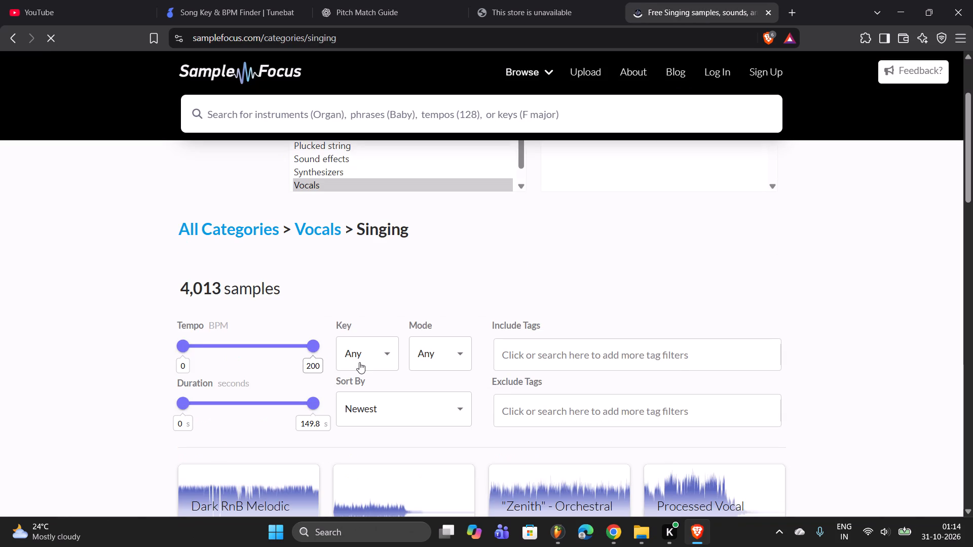
{"action": "left_click", "coordinate": [359, 362]}
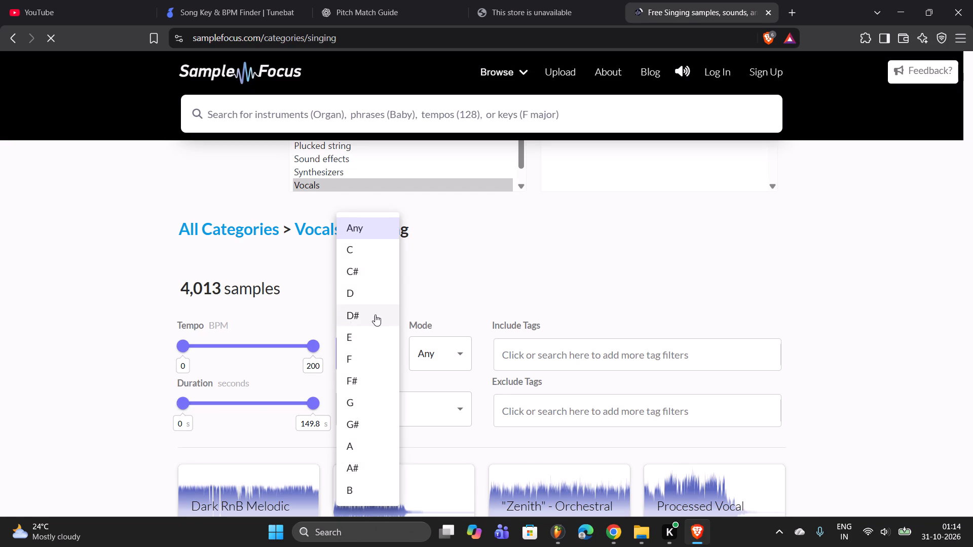
{"action": "scroll", "coordinate": [370, 301], "scroll_direction": "down", "scroll_amount": 3}
{"action": "left_click", "coordinate": [365, 442]}
{"action": "left_click", "coordinate": [441, 340]}
{"action": "left_click", "coordinate": [443, 345]}
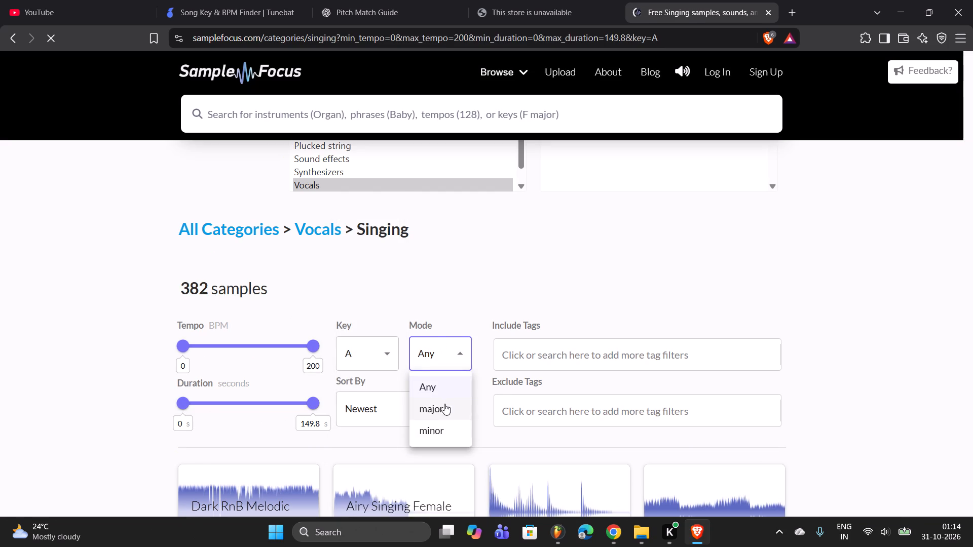
{"action": "left_click", "coordinate": [441, 428]}
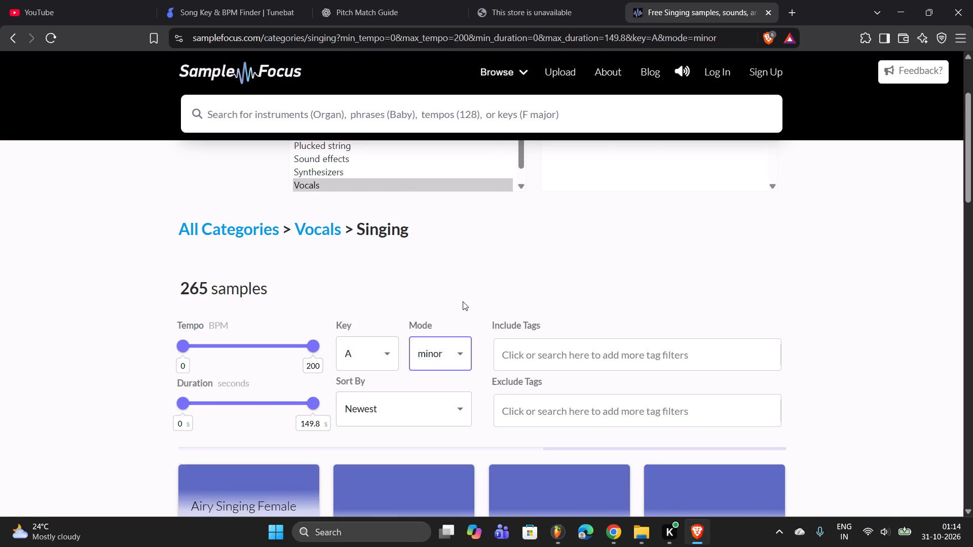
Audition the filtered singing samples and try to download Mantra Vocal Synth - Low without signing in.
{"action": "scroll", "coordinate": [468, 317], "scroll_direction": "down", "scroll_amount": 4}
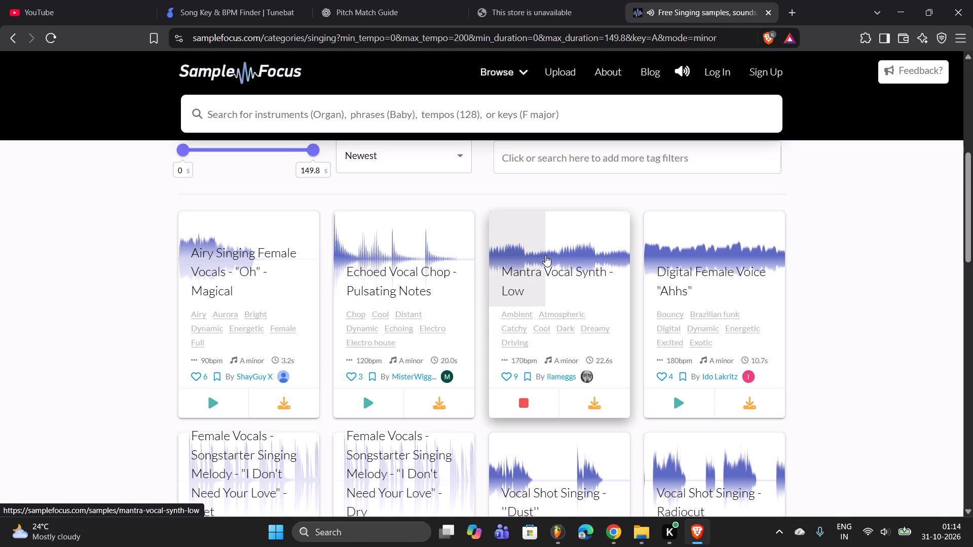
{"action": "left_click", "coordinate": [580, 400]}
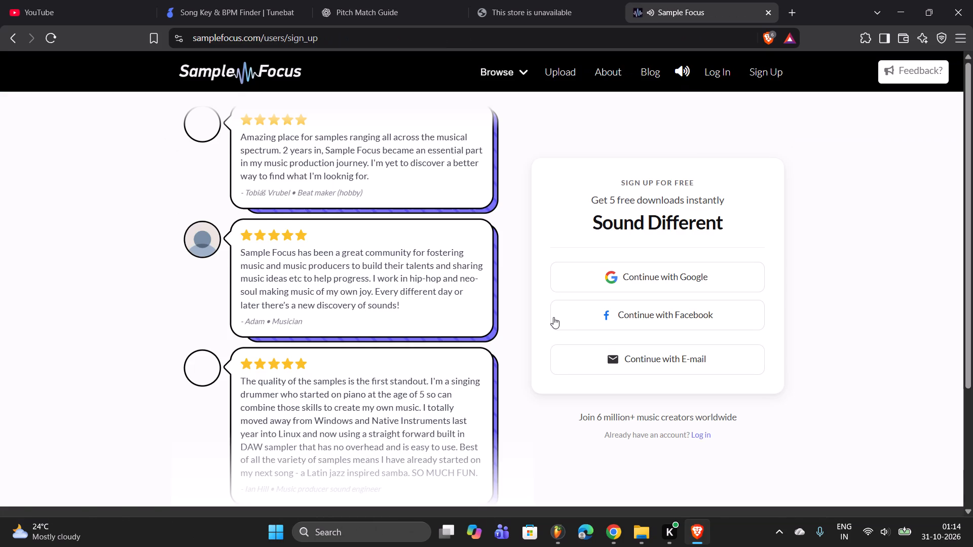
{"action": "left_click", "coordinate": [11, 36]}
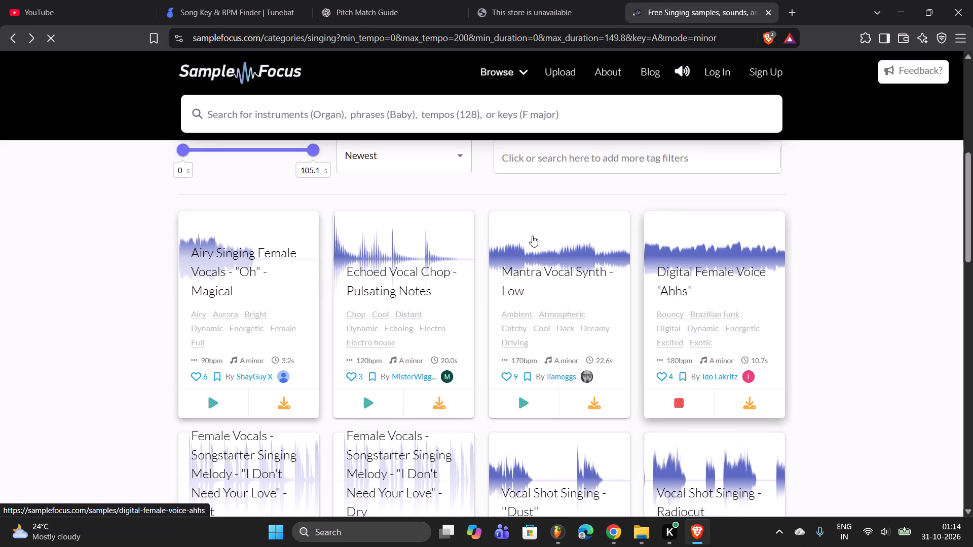
Open the Mantra Vocal Synth - Low page in the signed-in Chrome window, start its download and check the recent downloads.
{"action": "left_click", "coordinate": [534, 242]}
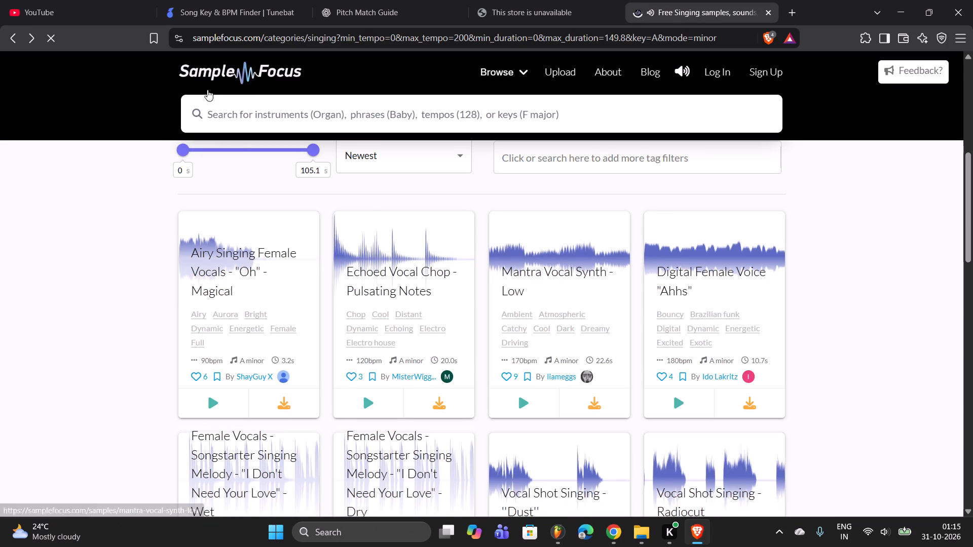
{"action": "triple_click", "coordinate": [192, 35]}
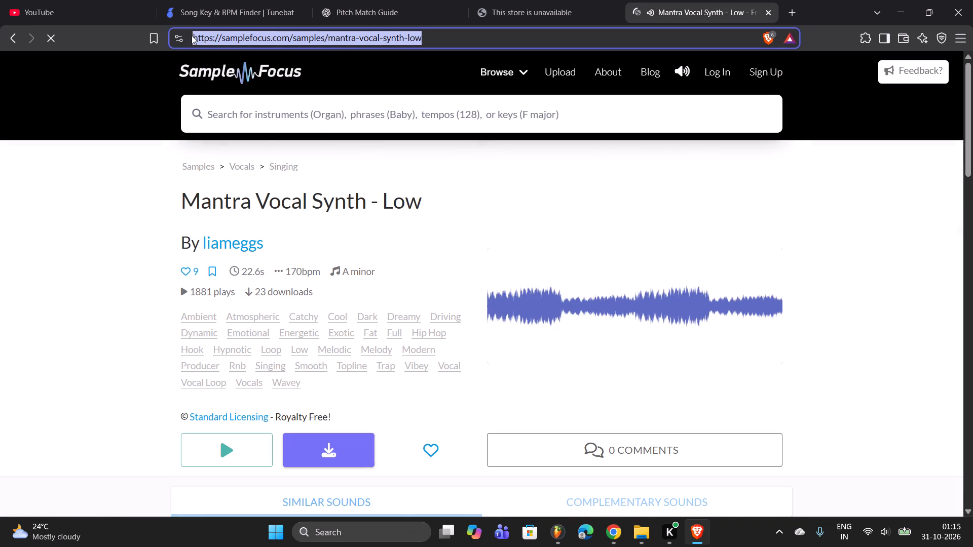
{"action": "key", "text": "ctrl+c"}
{"action": "key", "text": "alt+Tab"}
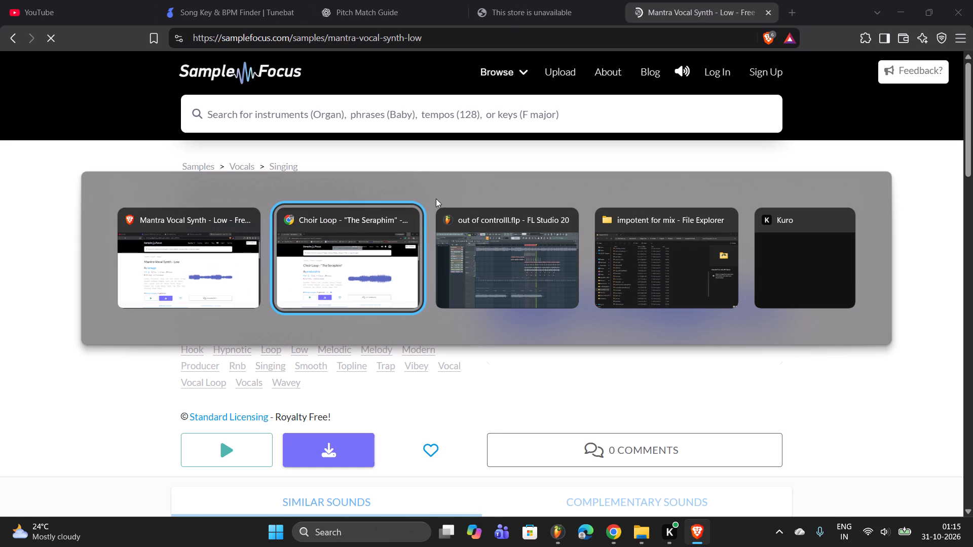
{"action": "left_click", "coordinate": [370, 231]}
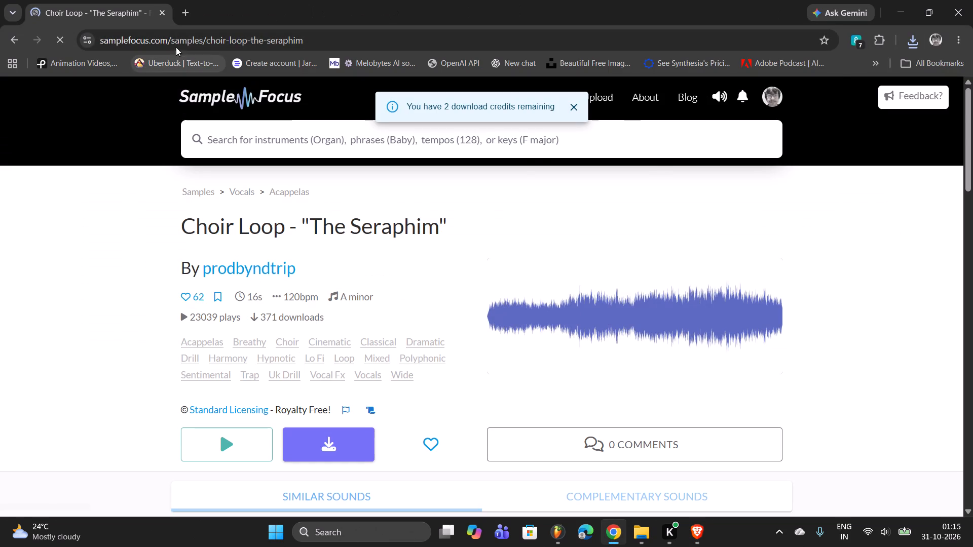
{"action": "triple_click", "coordinate": [183, 36]}
{"action": "key", "text": "ctrl+v"}
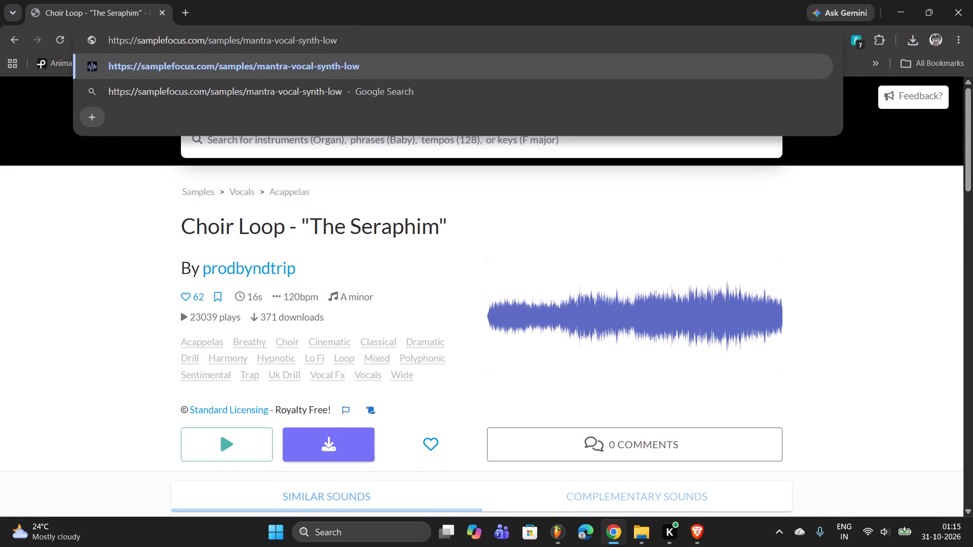
{"action": "key", "text": "Return"}
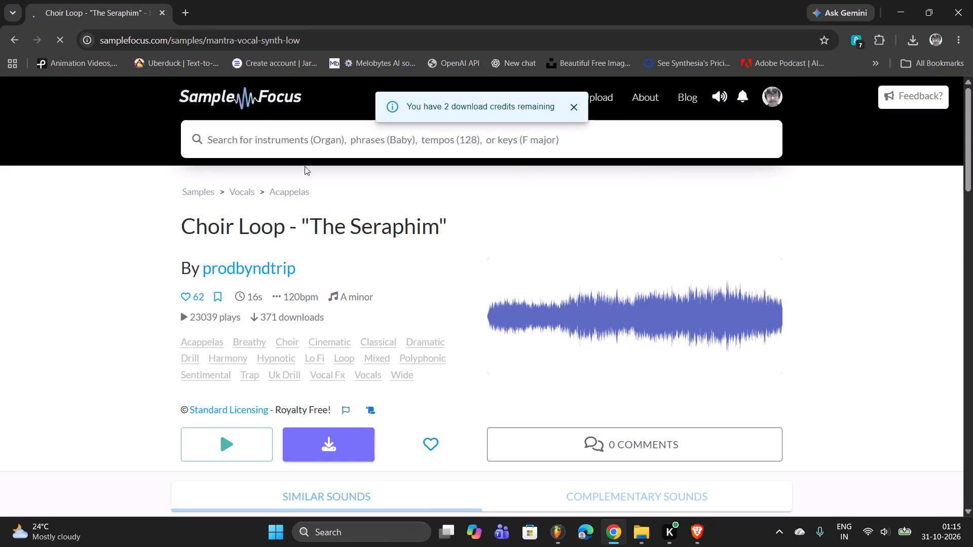
{"action": "left_click", "coordinate": [339, 471]}
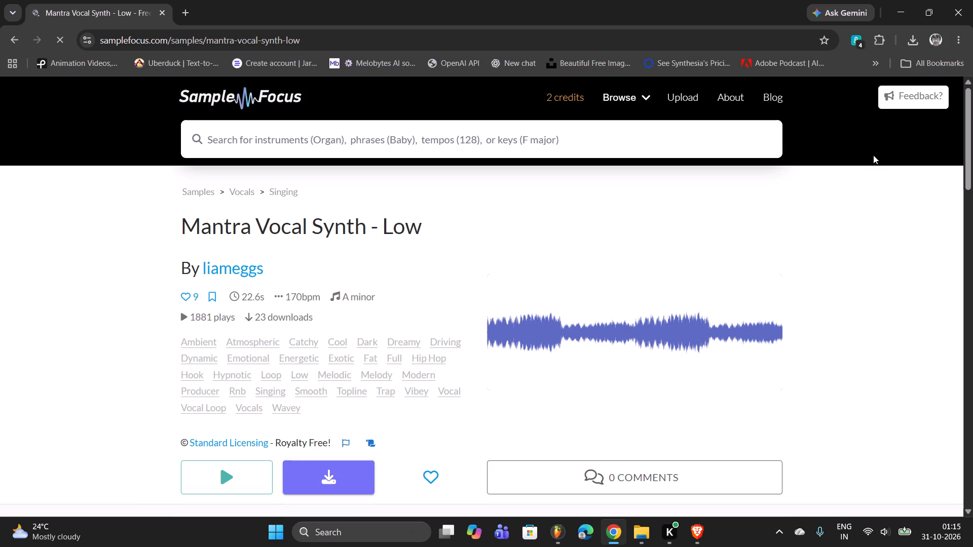
{"action": "left_click", "coordinate": [911, 38]}
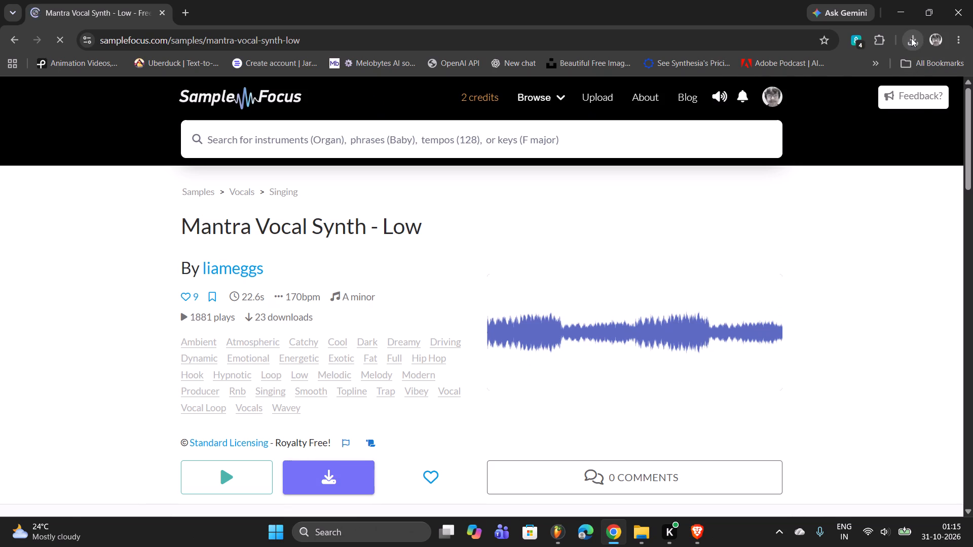
{"action": "left_click", "coordinate": [817, 255]}
Import choir-loop-the-seraphim_120bpm_A_minor from the Downloads folder into the FL Studio playlist on Track 8, starting at bar 1.
{"action": "left_click", "coordinate": [644, 532]}
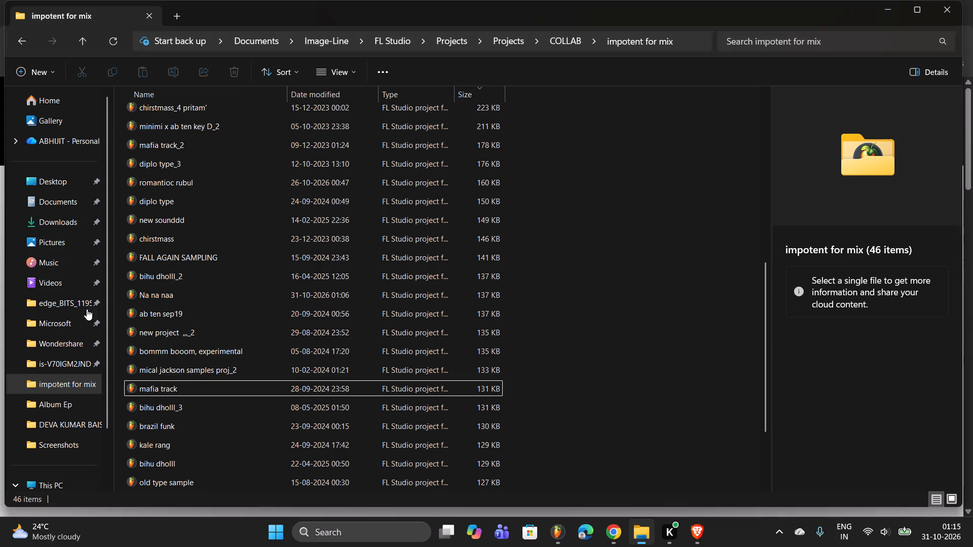
{"action": "left_click", "coordinate": [49, 219]}
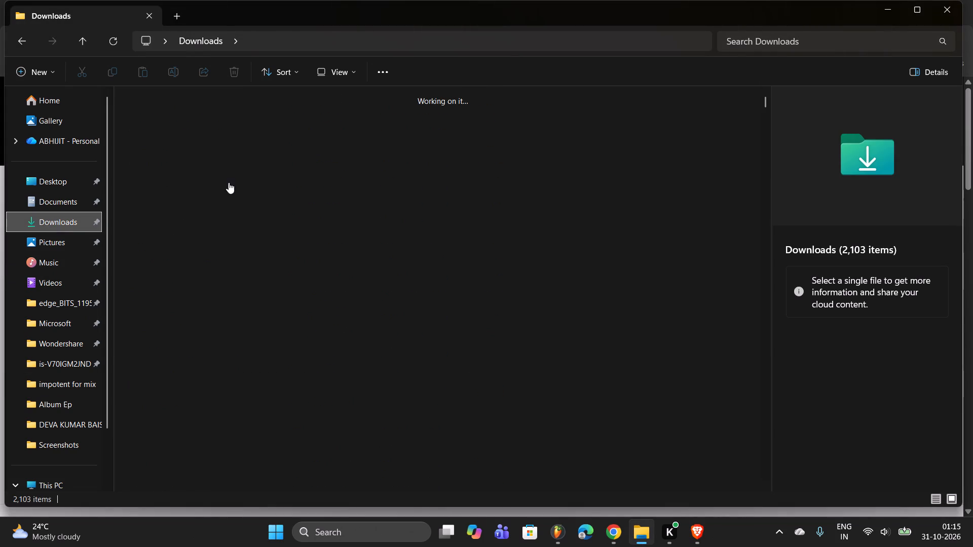
{"action": "left_click_drag", "start_coordinate": [140, 158], "coordinate": [394, 259]}
{"action": "key", "text": "alt+Tab"}
{"action": "key", "text": "alt+Tab"}
{"action": "key", "text": "alt+Tab"}
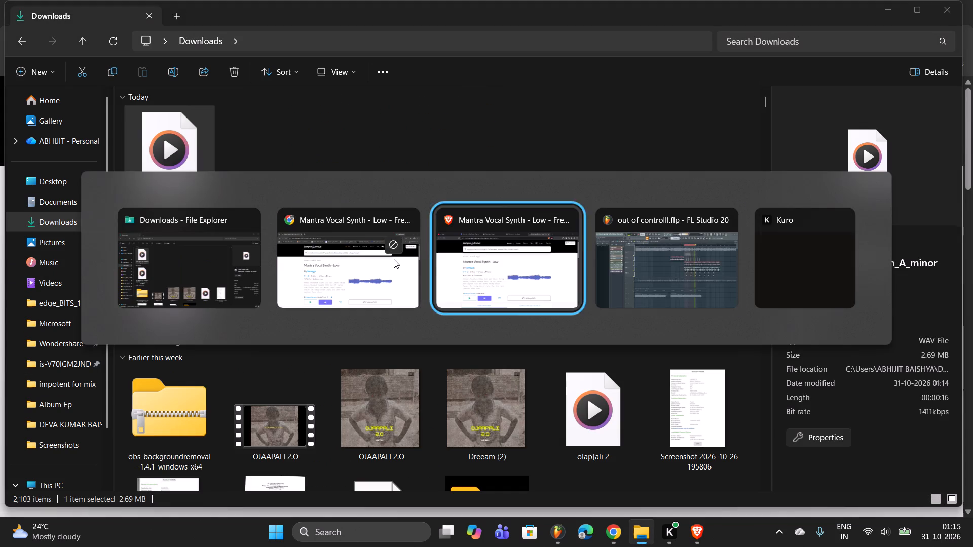
{"action": "left_click_drag", "start_coordinate": [394, 259], "coordinate": [437, 366]}
{"action": "left_click_drag", "start_coordinate": [492, 355], "coordinate": [481, 355]}
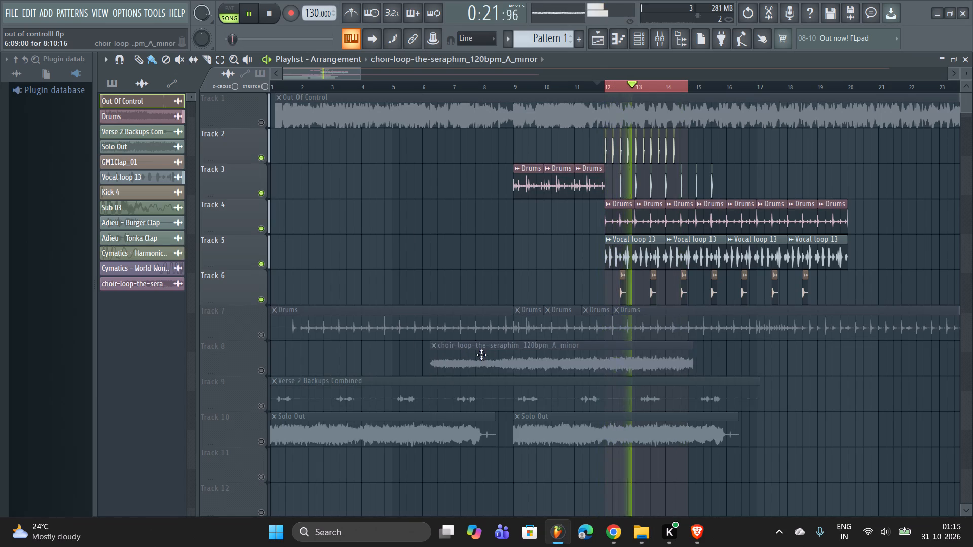
{"action": "left_click_drag", "start_coordinate": [481, 355], "coordinate": [157, 338]}
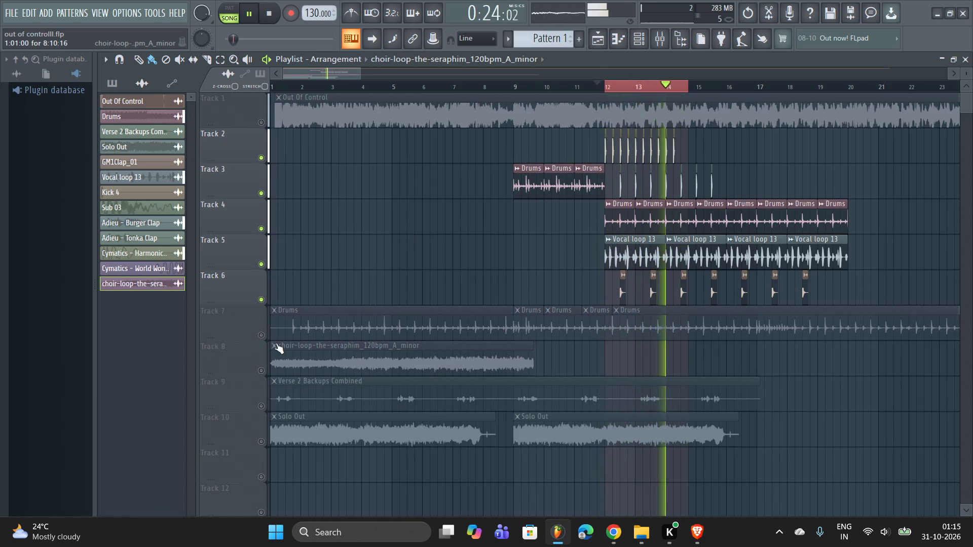
Fit the choir-loop-the-seraphim clip on Track 8 to the project tempo, choosing the 75 to 150 BPM range.
{"action": "left_click", "coordinate": [279, 343]}
{"action": "left_click", "coordinate": [273, 345]}
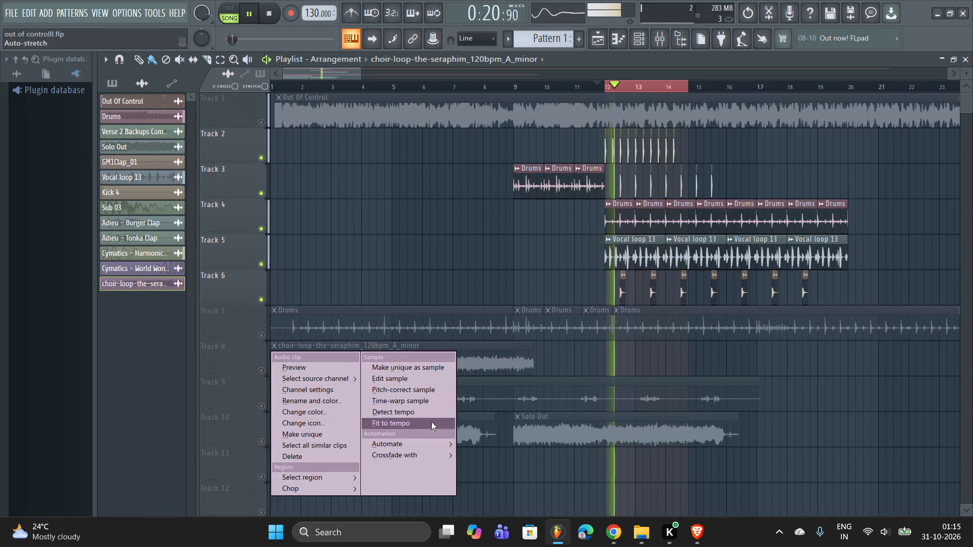
{"action": "left_click", "coordinate": [425, 424]}
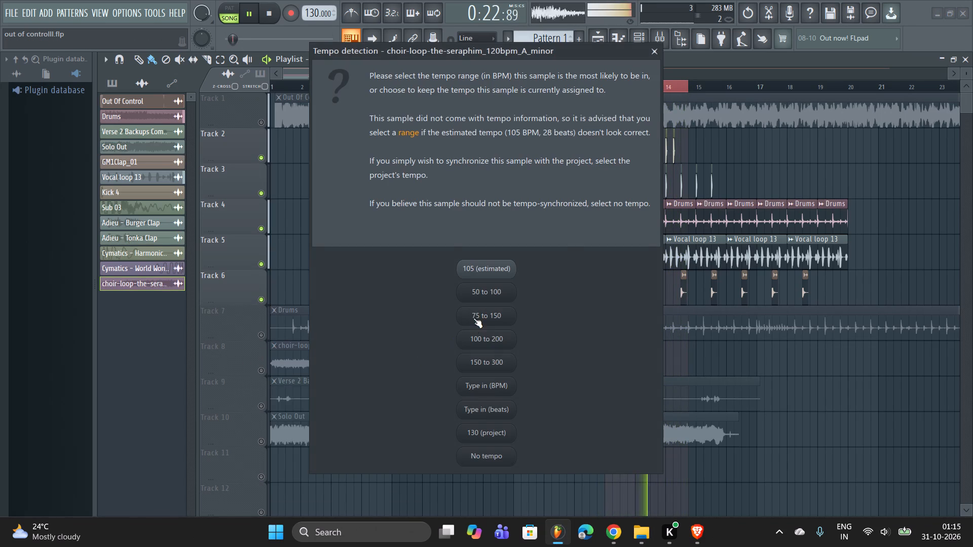
{"action": "left_click", "coordinate": [474, 318]}
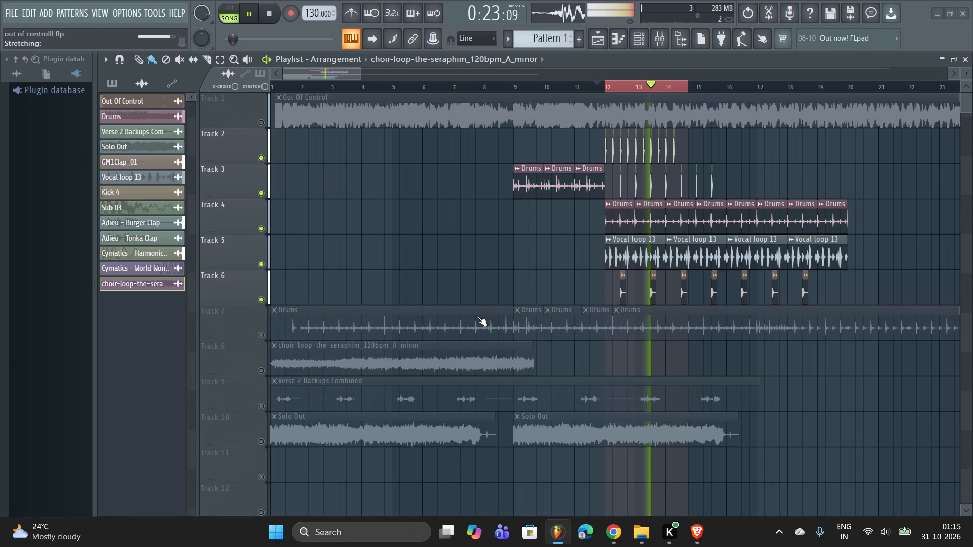
Unmute Track 8, place a second choir loop clip at bar 9, and play the arrangement from there.
{"action": "left_click", "coordinate": [281, 83]}
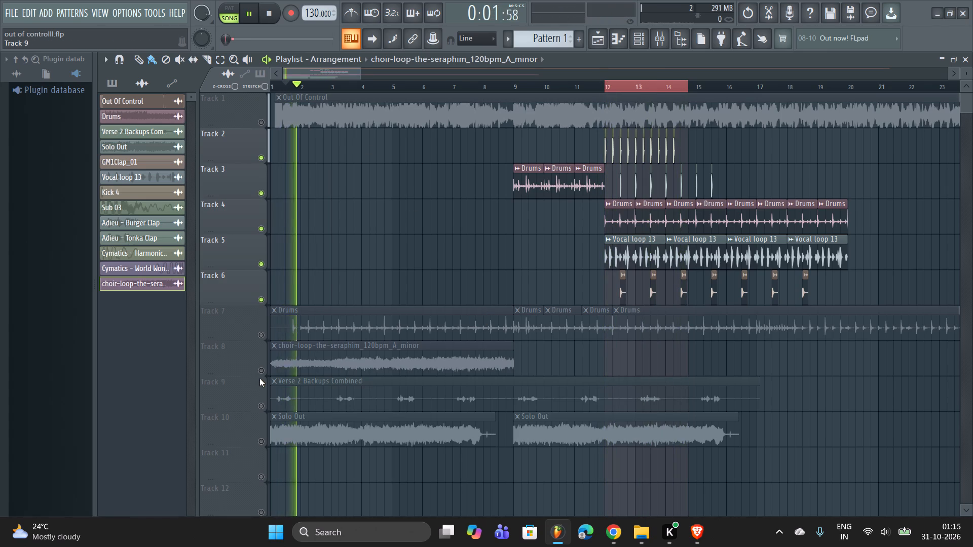
{"action": "left_click", "coordinate": [258, 366]}
{"action": "left_click", "coordinate": [517, 349]}
{"action": "left_click_drag", "start_coordinate": [562, 350], "coordinate": [555, 354]}
{"action": "left_click", "coordinate": [514, 83]}
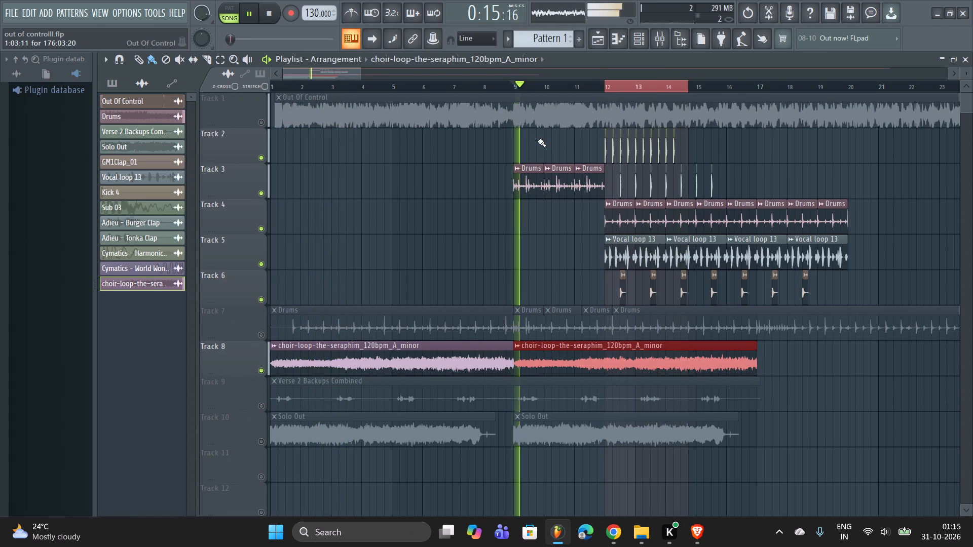
Check the Downloads folder for the Mantra sample and download Mantra Vocal Synth - Low from its Sample Focus page in Chrome.
{"action": "key", "text": "alt+Tab"}
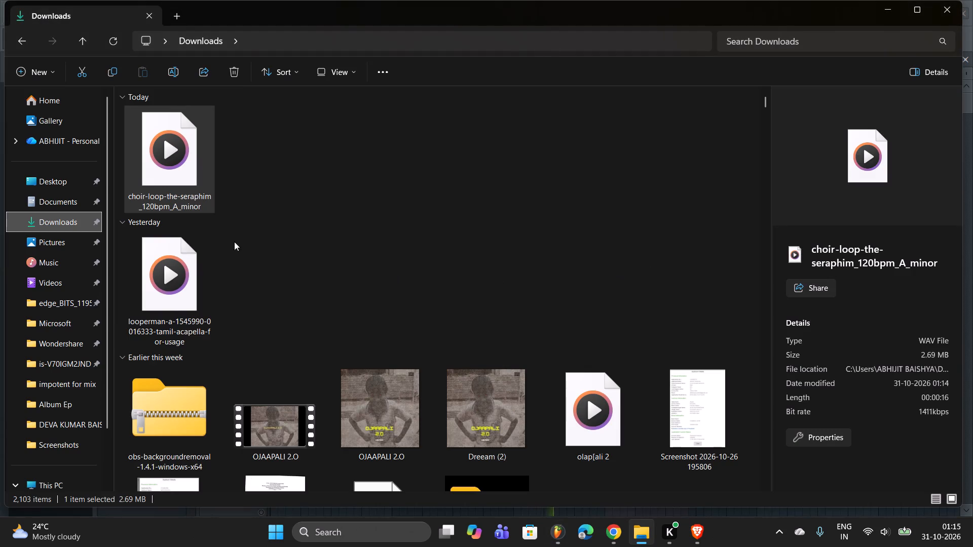
{"action": "left_click", "coordinate": [32, 219]}
{"action": "key", "text": "alt+Tab"}
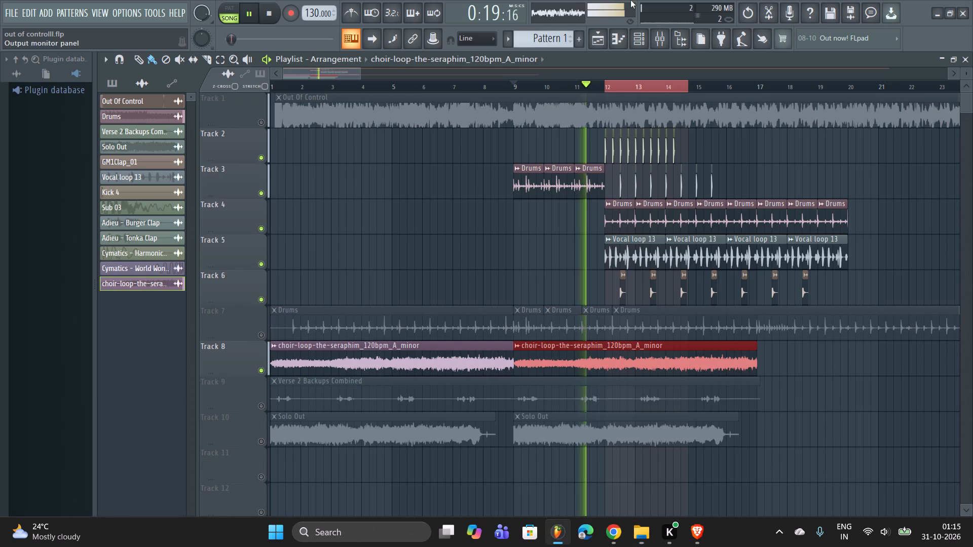
{"action": "key", "text": "alt+Tab"}
{"action": "key", "text": "alt+Tab"}
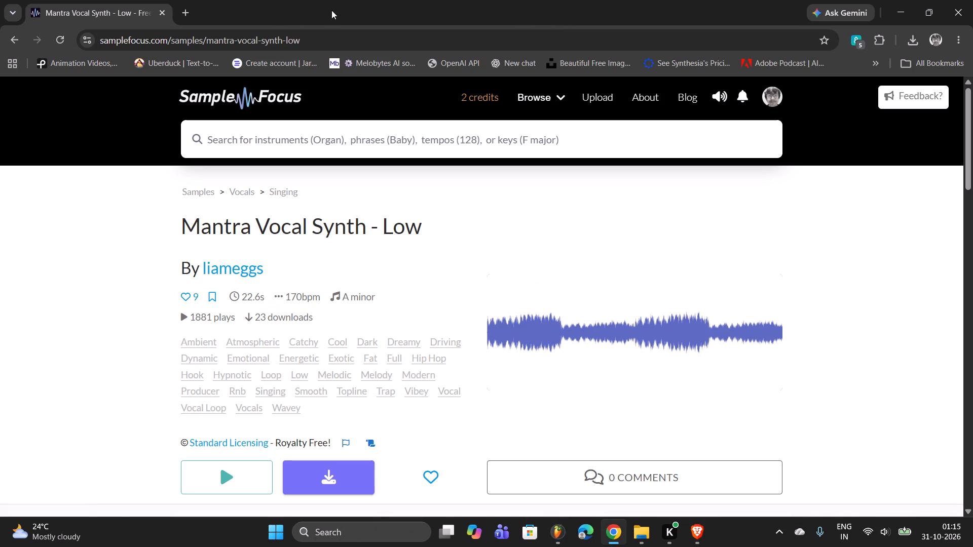
{"action": "scroll", "coordinate": [412, 267], "scroll_direction": "down", "scroll_amount": 1}
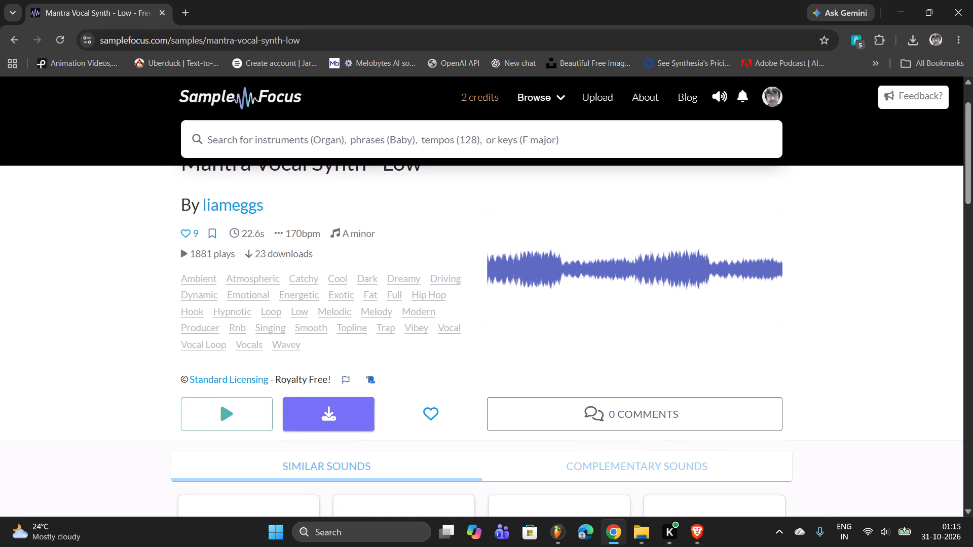
{"action": "left_click", "coordinate": [332, 399]}
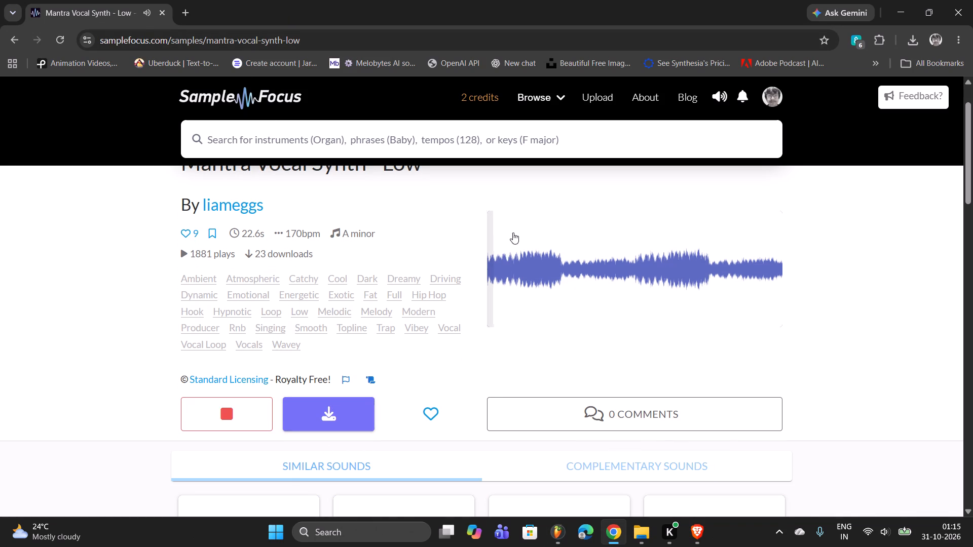
{"action": "scroll", "coordinate": [513, 227], "scroll_direction": "up", "scroll_amount": 1}
Switch back to FL Studio and place a third choir loop clip on Track 8 directly after the second, at bar 17.
{"action": "key", "text": "alt+Tab"}
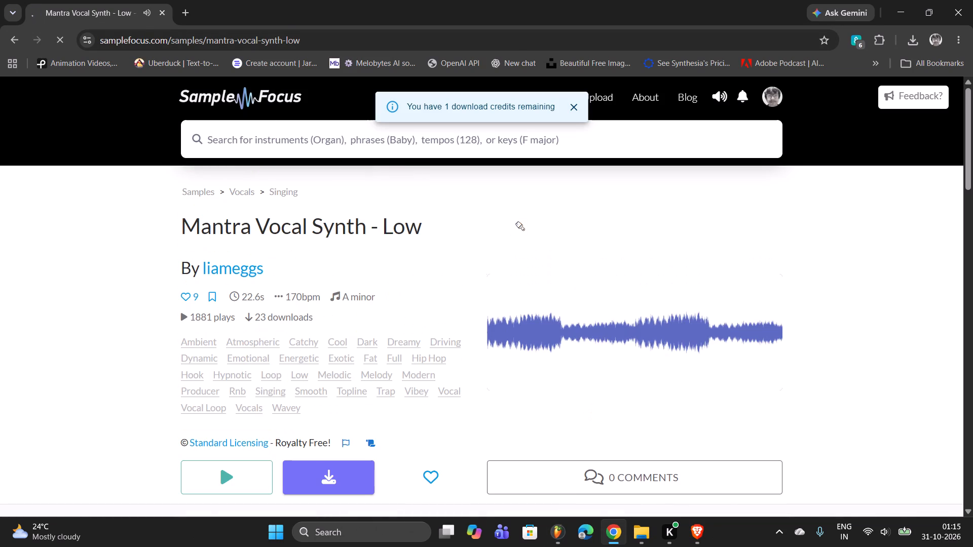
{"action": "right_click", "coordinate": [781, 382]}
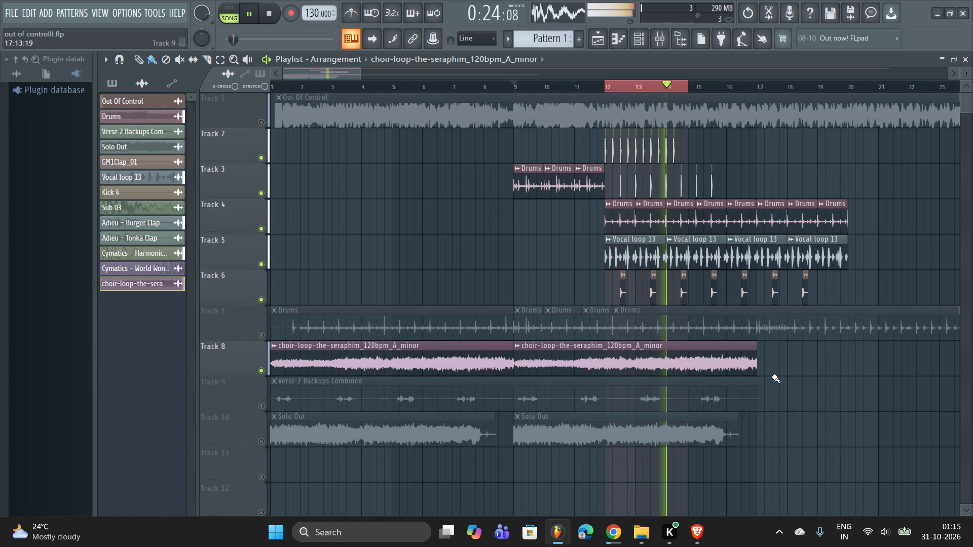
{"action": "left_click", "coordinate": [743, 363]}
{"action": "left_click", "coordinate": [765, 362]}
{"action": "left_click_drag", "start_coordinate": [819, 358], "coordinate": [815, 359]}
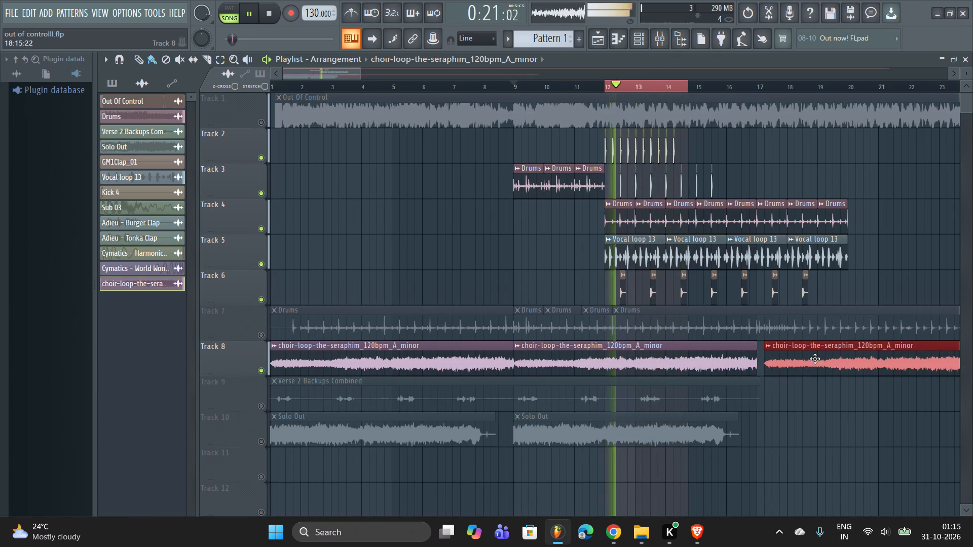
{"action": "left_click_drag", "start_coordinate": [815, 359], "coordinate": [812, 360]}
{"action": "right_click", "coordinate": [822, 417]}
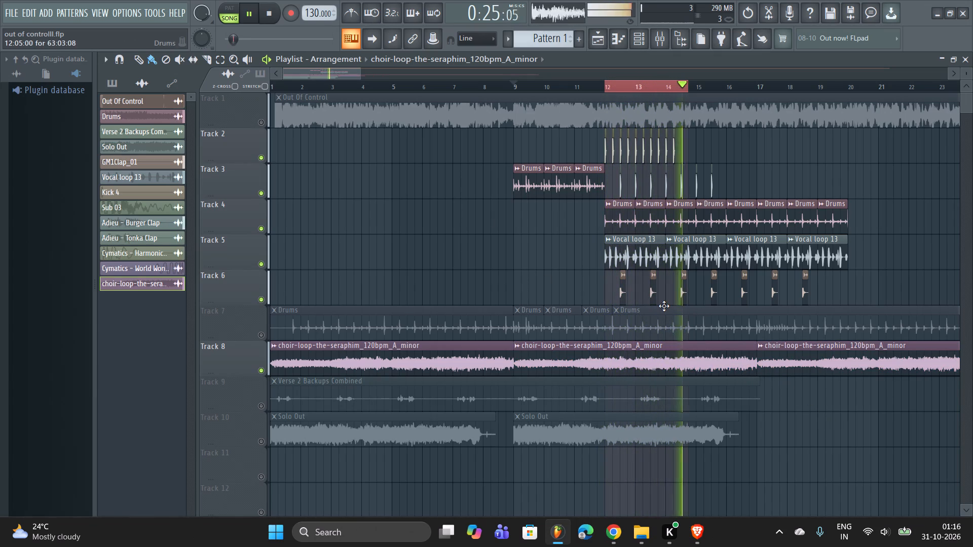
Import mantra-vocal-synth-low_170bpm_A_minor from the Downloads folder into the FL Studio playlist on Track 6, starting at bar 1.
{"action": "key", "text": "alt+Tab"}
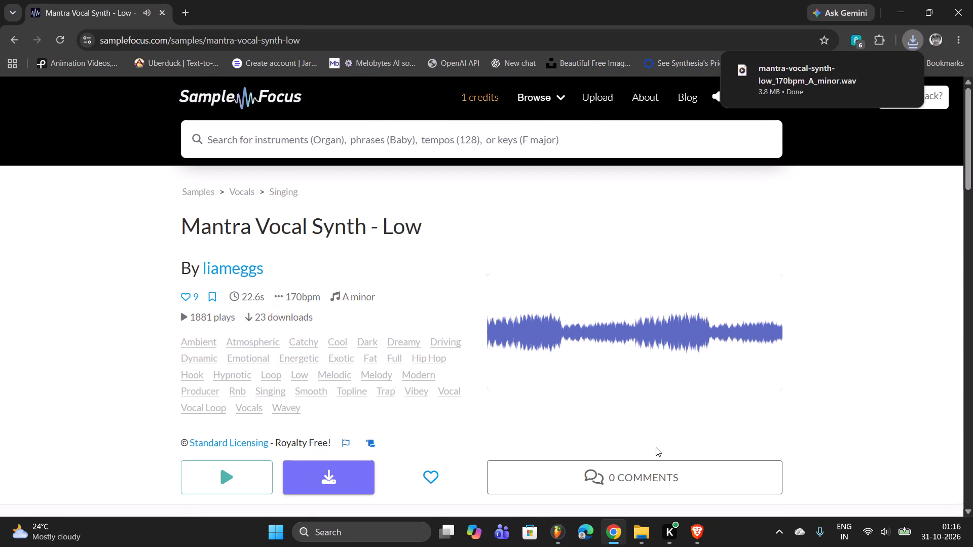
{"action": "left_click", "coordinate": [637, 520]}
{"action": "left_click", "coordinate": [61, 226]}
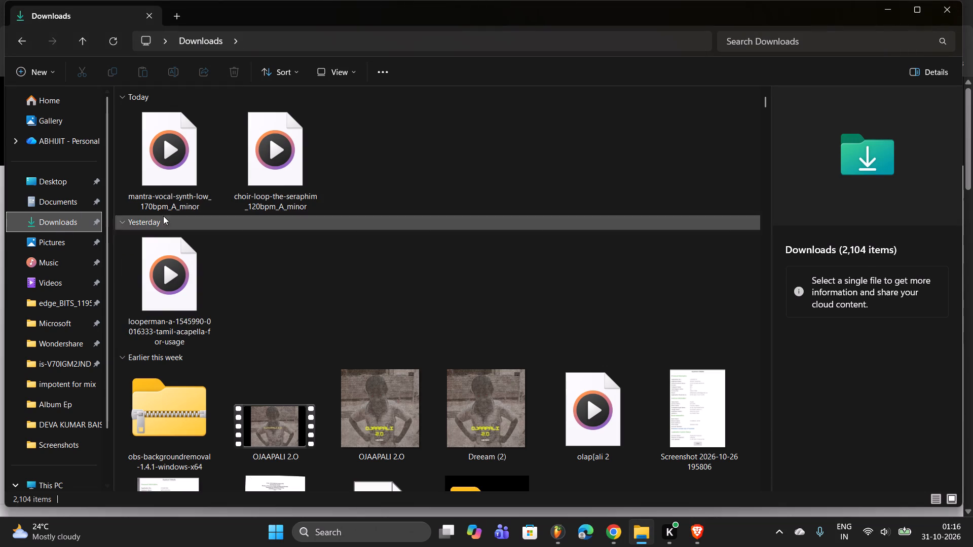
{"action": "left_click_drag", "start_coordinate": [167, 154], "coordinate": [351, 268]}
{"action": "key", "text": "alt+Tab"}
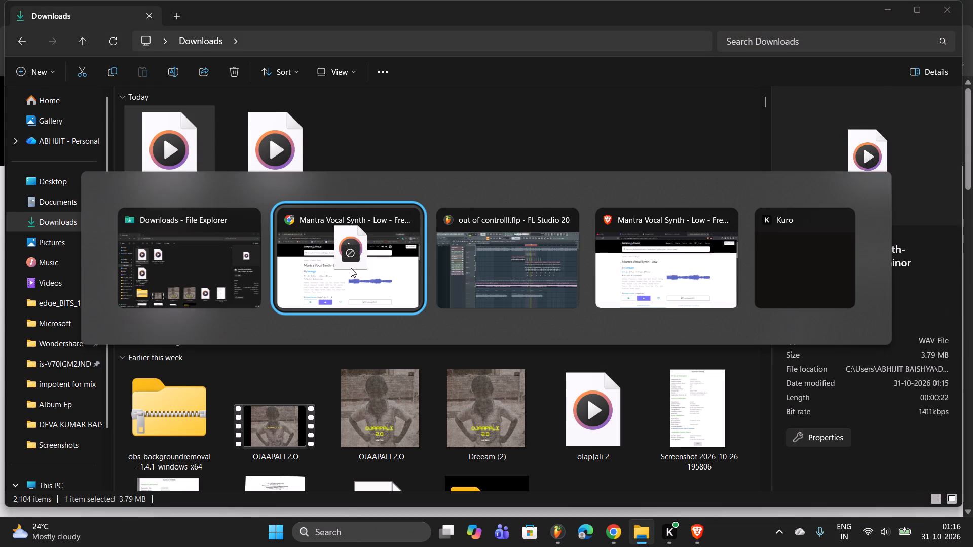
{"action": "key", "text": "alt+Tab"}
{"action": "left_click_drag", "start_coordinate": [351, 268], "coordinate": [314, 280]}
{"action": "left_click_drag", "start_coordinate": [390, 280], "coordinate": [340, 280]}
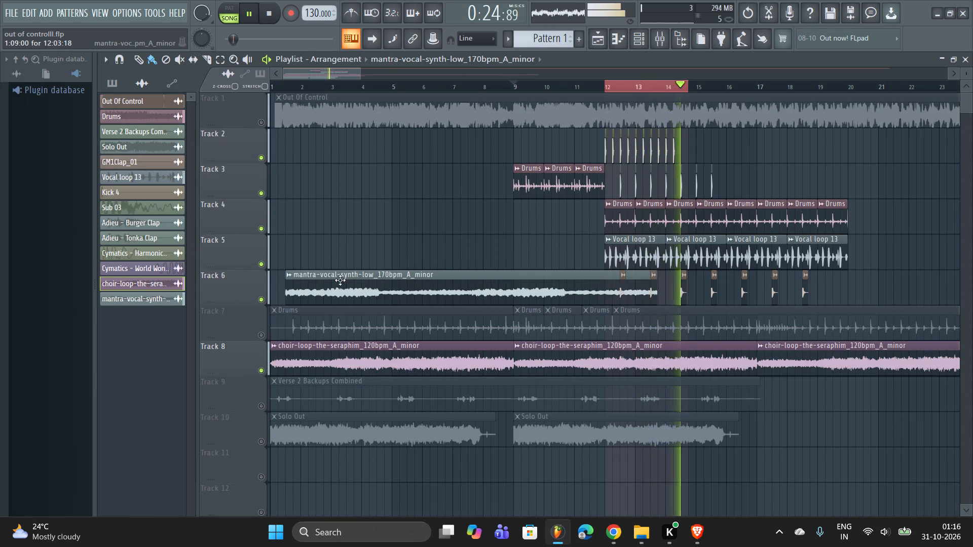
{"action": "left_click_drag", "start_coordinate": [340, 280], "coordinate": [313, 283]}
Insert a new track at Track 6, pause playback, and move the mantra vocal clip onto the empty track at bar 1.
{"action": "right_click", "coordinate": [245, 281]}
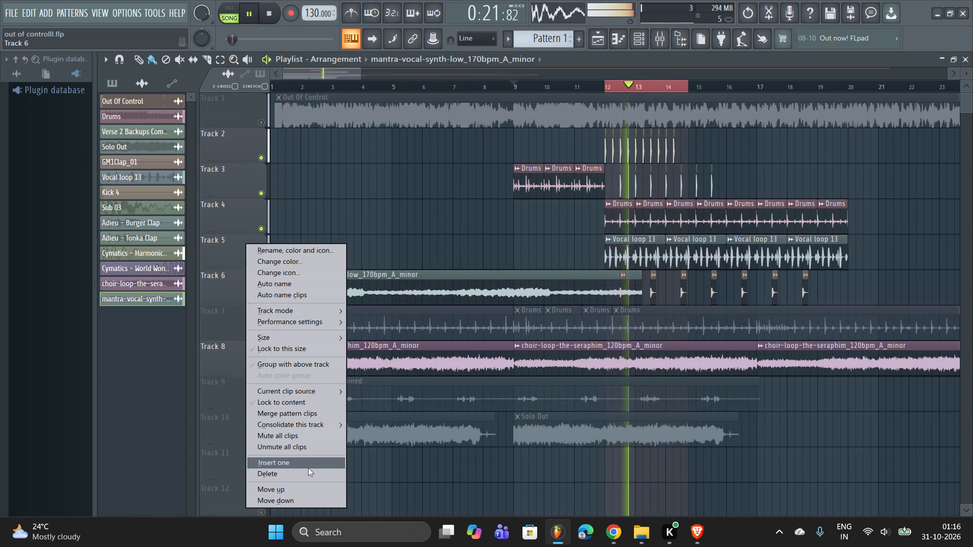
{"action": "left_click", "coordinate": [308, 468]}
{"action": "key", "text": "space"}
{"action": "left_click_drag", "start_coordinate": [344, 319], "coordinate": [325, 277]}
Fit the mantra vocal clip on Track 6 to the project tempo and play the arrangement from the start.
{"action": "left_click", "coordinate": [277, 278]}
{"action": "left_click", "coordinate": [399, 353]}
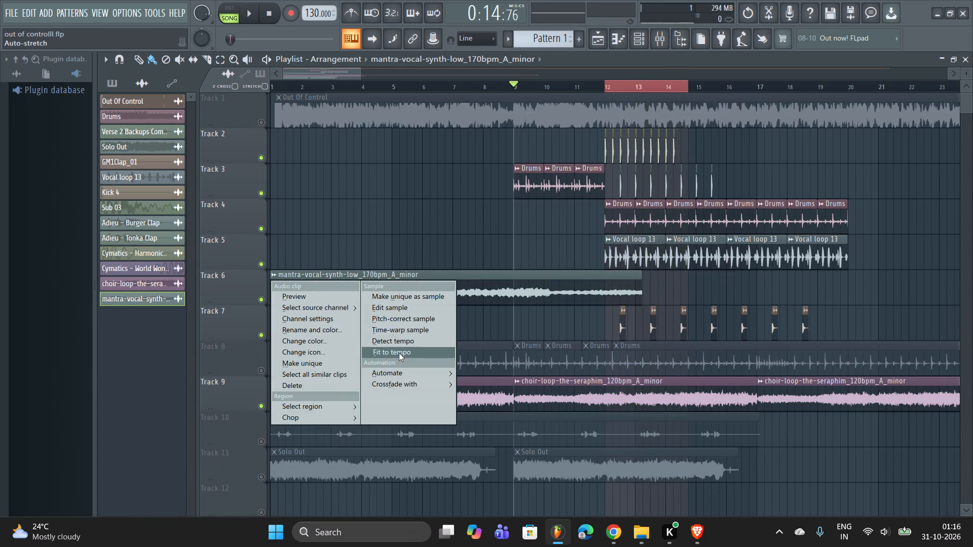
{"action": "left_click", "coordinate": [483, 326]}
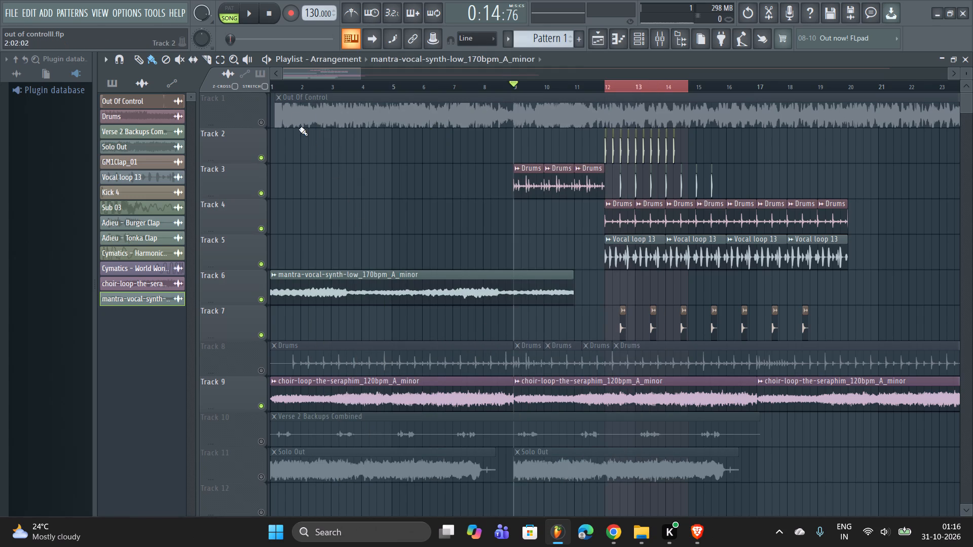
{"action": "left_click", "coordinate": [284, 80]}
{"action": "left_click", "coordinate": [284, 84]}
{"action": "key", "text": "space"}
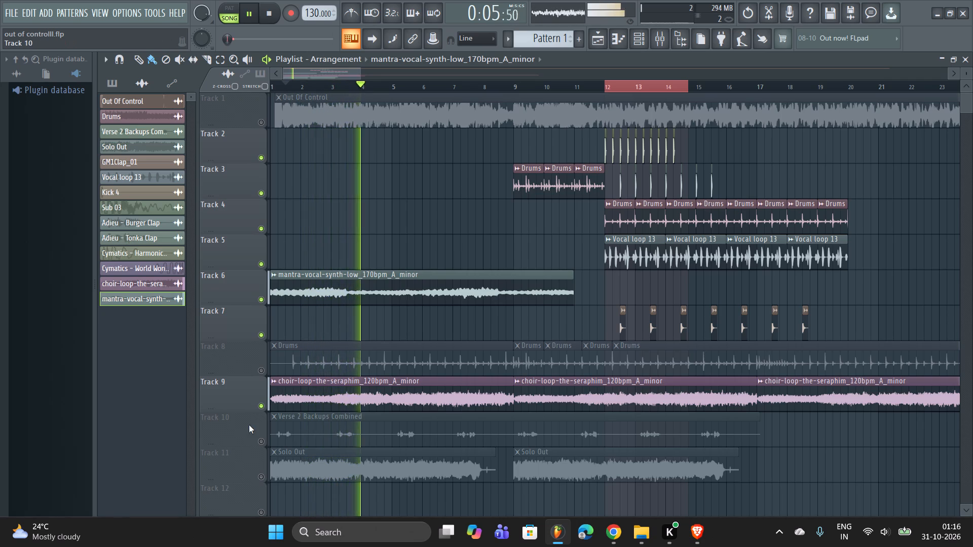
Mute the choir loops on Track 9, move the mantra vocal clip to bar 5, and play from bar 9.
{"action": "left_click", "coordinate": [264, 408]}
{"action": "left_click_drag", "start_coordinate": [384, 291], "coordinate": [505, 279]}
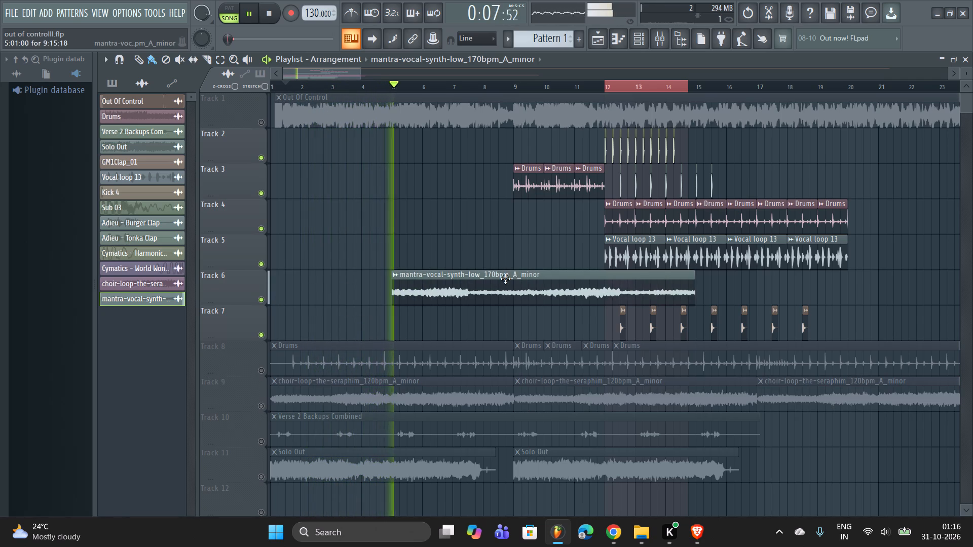
{"action": "left_click_drag", "start_coordinate": [505, 279], "coordinate": [508, 279]}
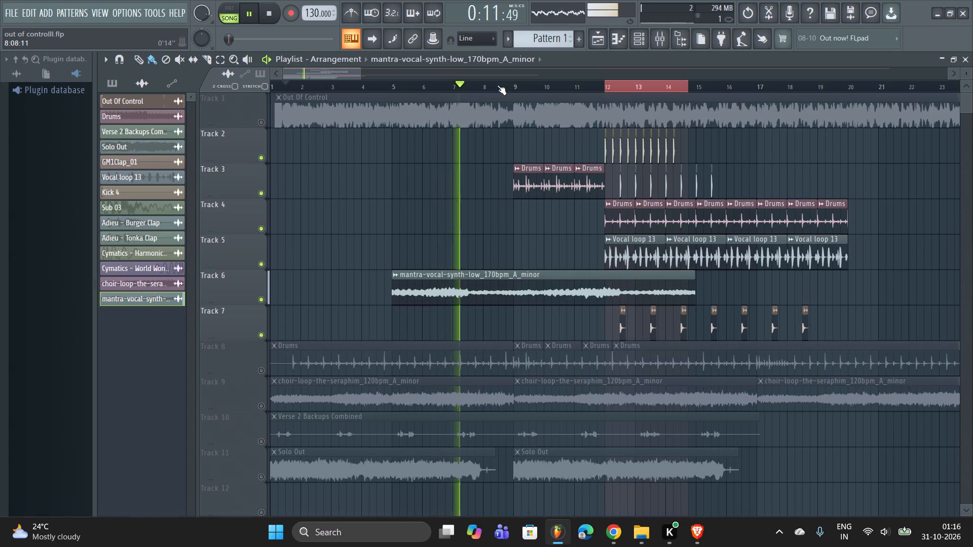
{"action": "left_click", "coordinate": [511, 80]}
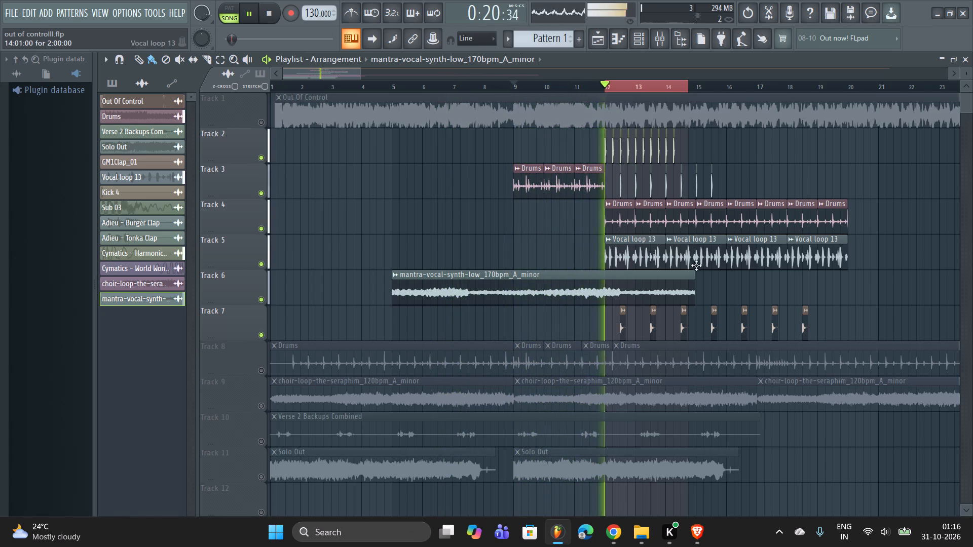
Place a second mantra vocal clip on Track 6 directly after the first, at bar 15.
{"action": "left_click", "coordinate": [713, 281]}
{"action": "left_click_drag", "start_coordinate": [765, 287], "coordinate": [750, 291]}
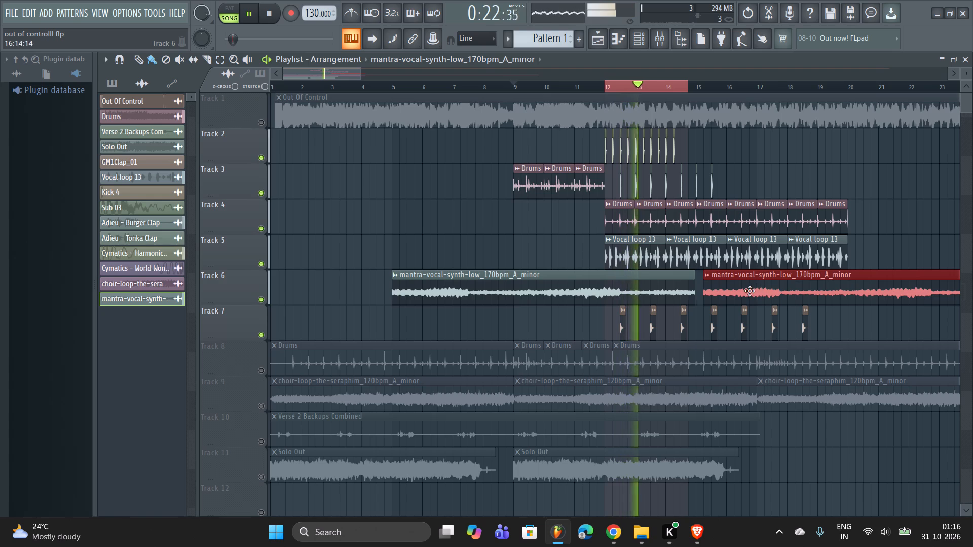
{"action": "left_click_drag", "start_coordinate": [750, 291], "coordinate": [747, 292]}
{"action": "double_click", "coordinate": [745, 292]}
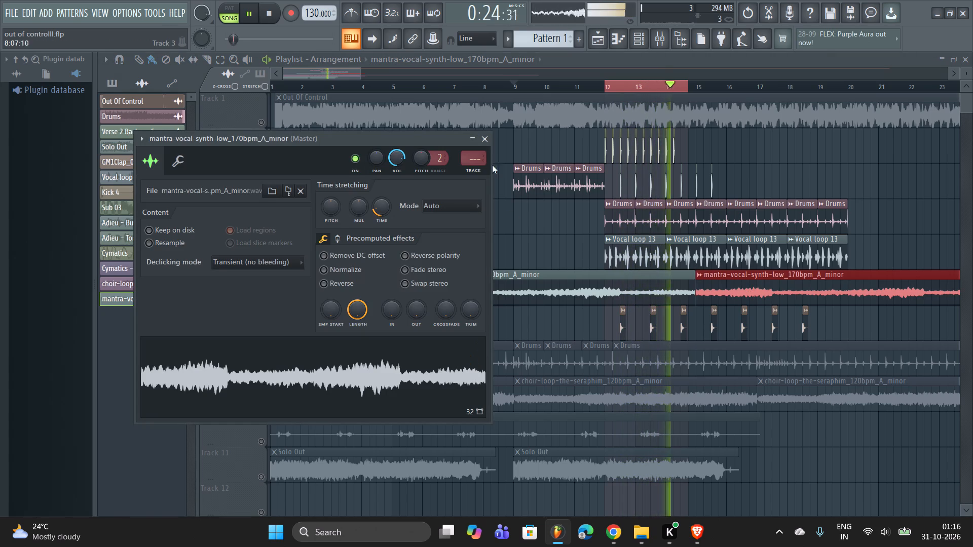
{"action": "left_click", "coordinate": [482, 142]}
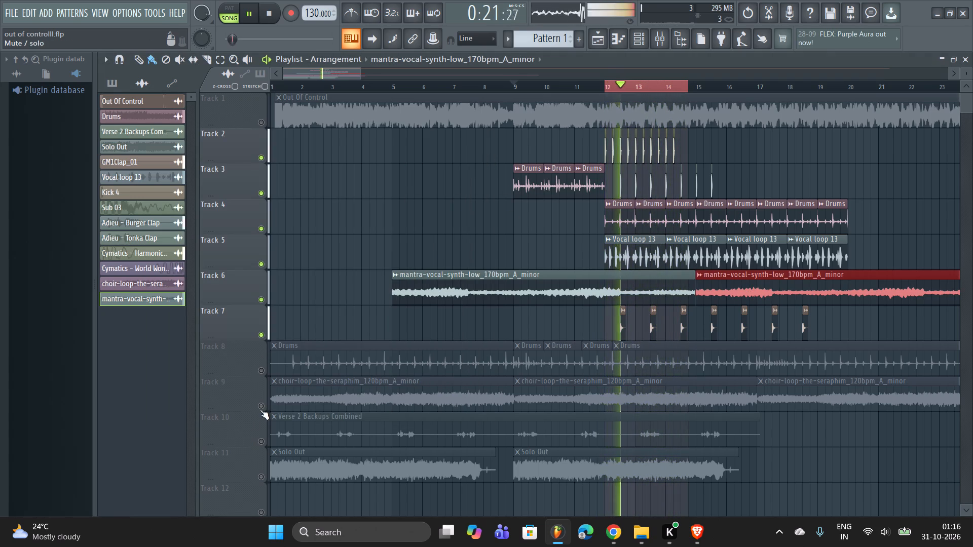
Unmute the choir loops on Track 9, save the project, and pause playback after listening to the looped section.
{"action": "left_click", "coordinate": [264, 407]}
{"action": "right_click", "coordinate": [879, 457]}
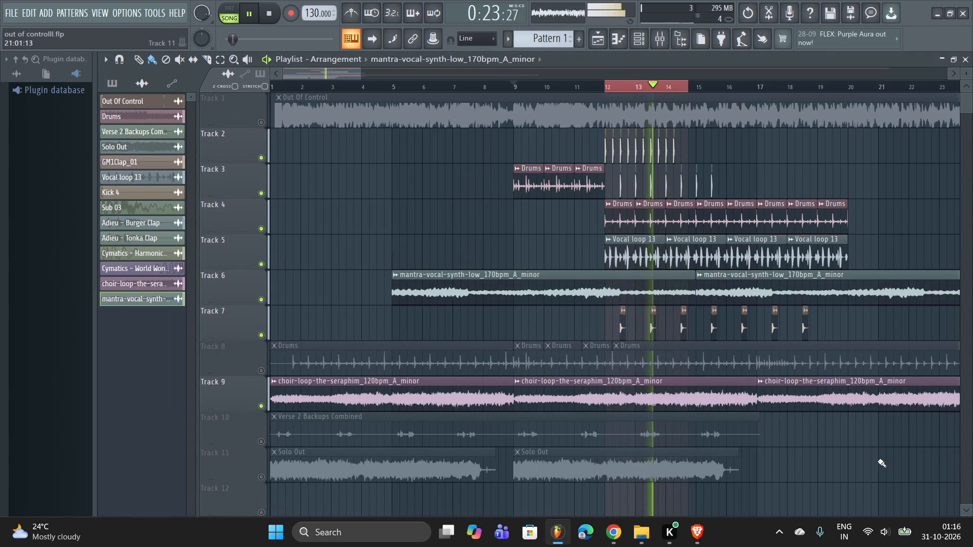
{"action": "key", "text": "ctrl+s"}
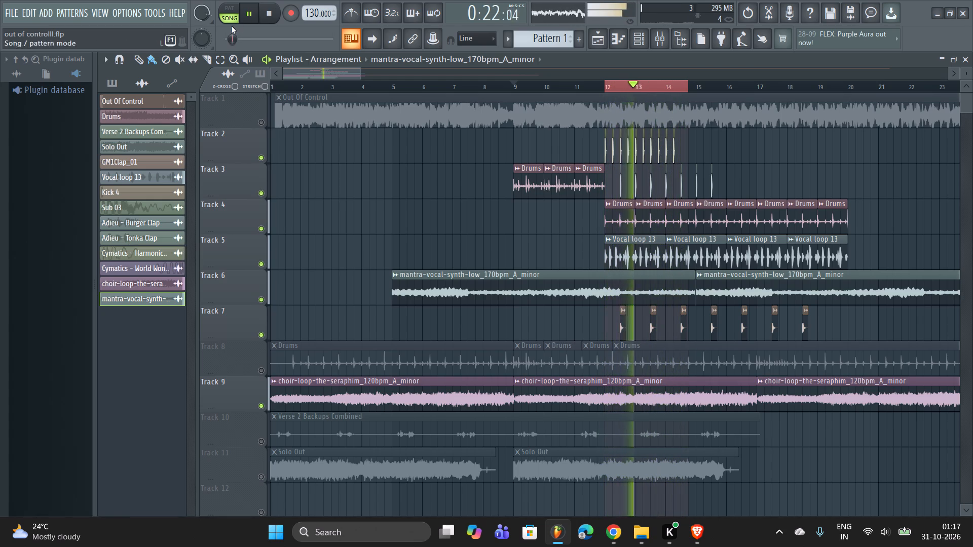
{"action": "left_click", "coordinate": [248, 11]}
Switch to Sample Focus in Chrome and open the Drums category from the category browser.
{"action": "key", "text": "alt+Tab"}
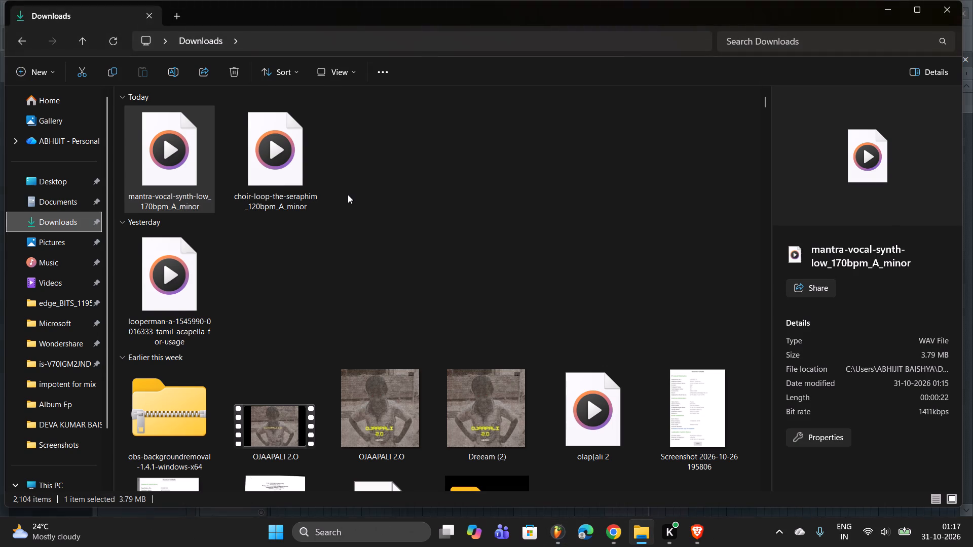
{"action": "key", "text": "alt+Tab"}
{"action": "key", "text": "alt+Tab"}
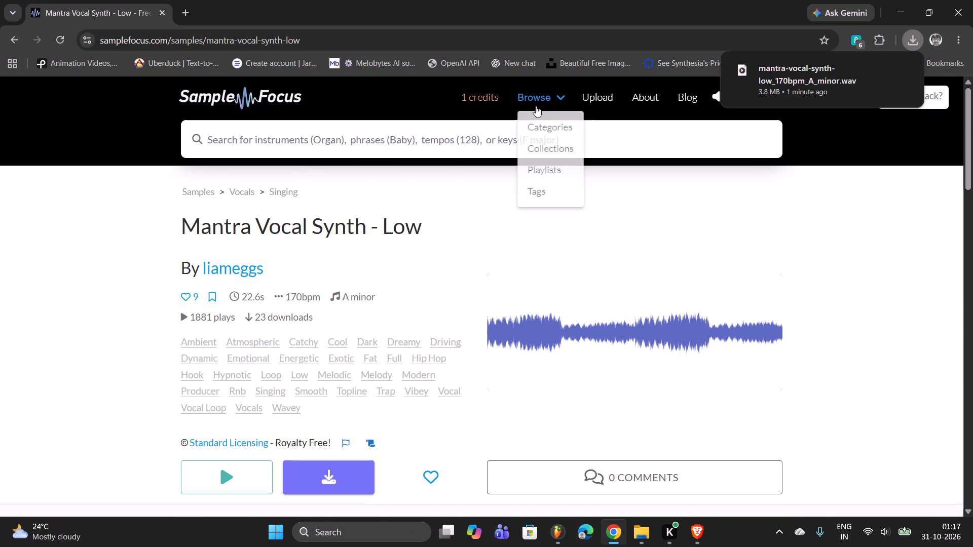
{"action": "left_click", "coordinate": [552, 125]}
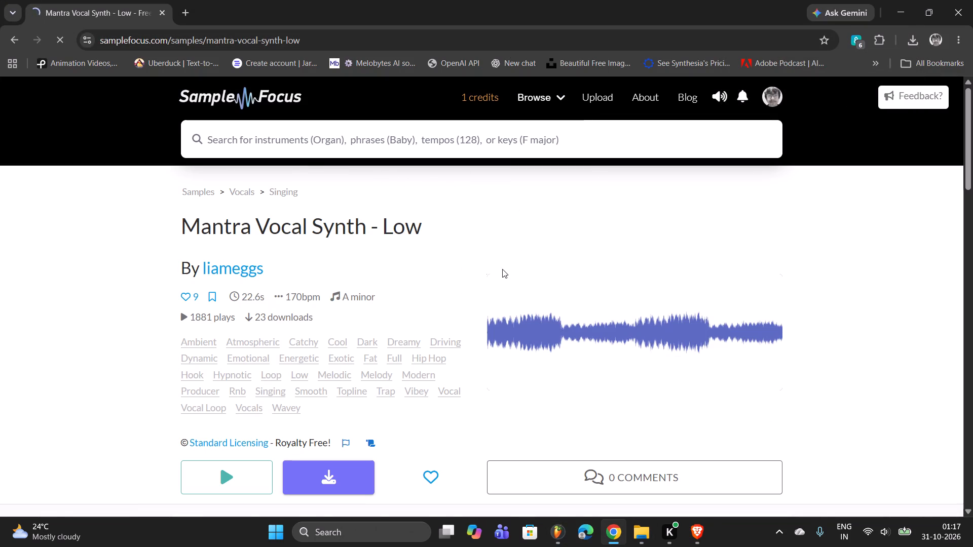
{"action": "scroll", "coordinate": [502, 268], "scroll_direction": "up", "scroll_amount": 5}
{"action": "scroll", "coordinate": [475, 233], "scroll_direction": "up", "scroll_amount": 2}
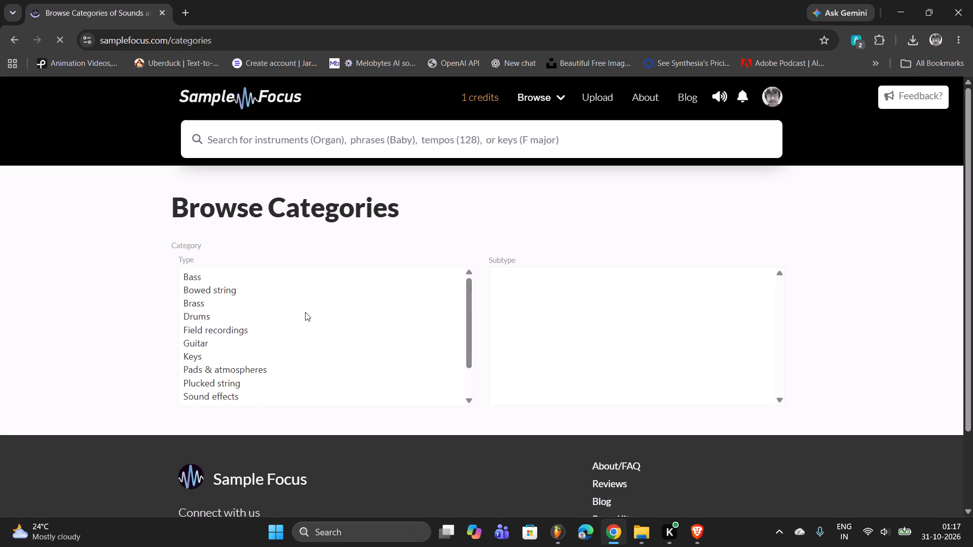
{"action": "left_click", "coordinate": [206, 319]}
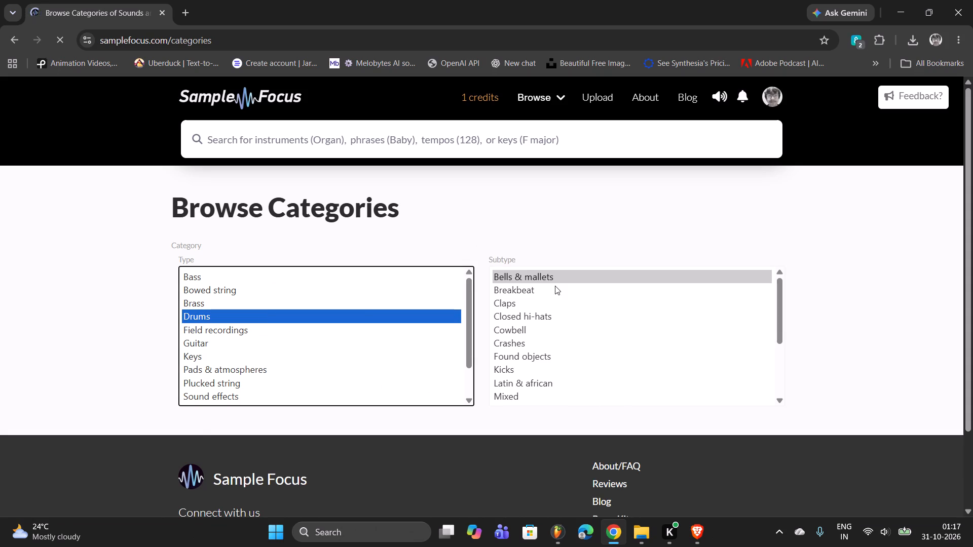
Filter the drum samples to key A and minor mode.
{"action": "scroll", "coordinate": [409, 390], "scroll_direction": "down", "scroll_amount": 2}
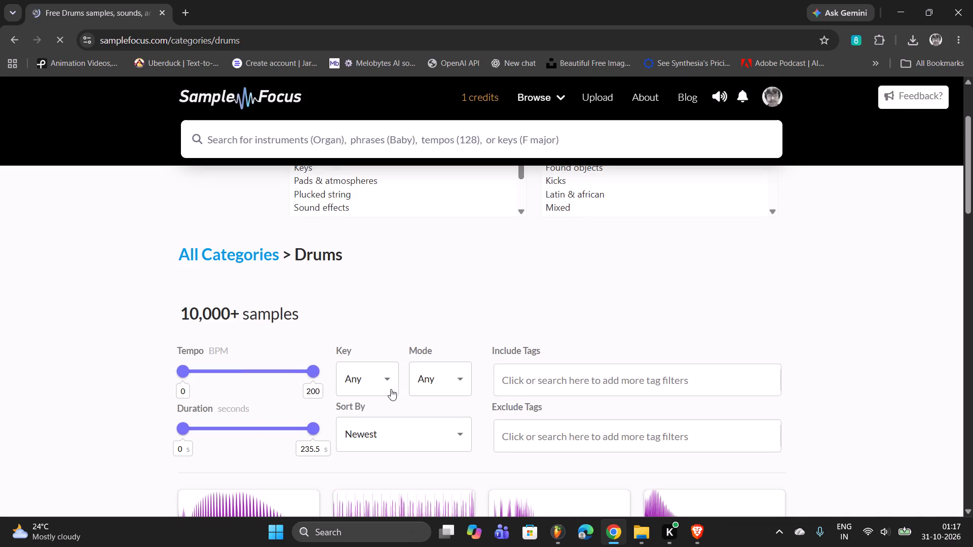
{"action": "left_click", "coordinate": [382, 384]}
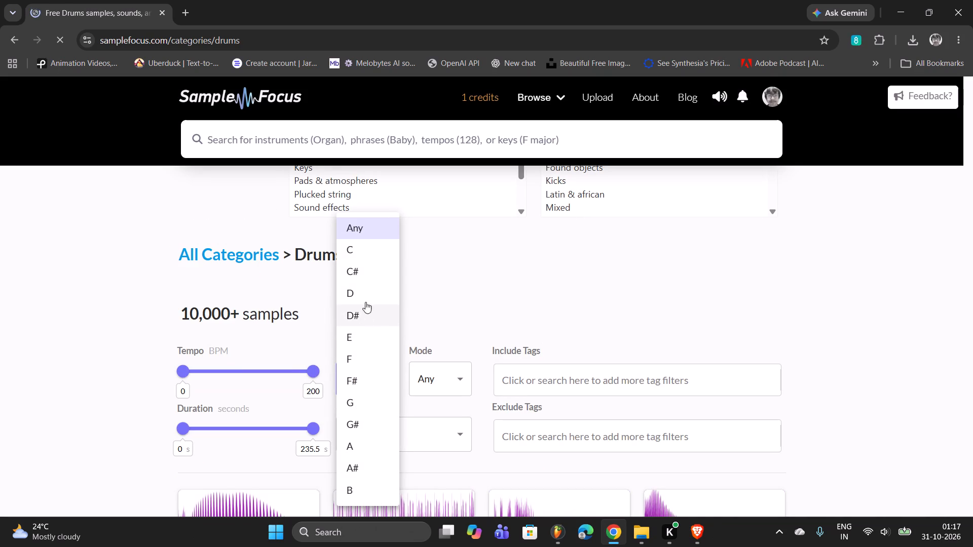
{"action": "scroll", "coordinate": [355, 386], "scroll_direction": "down", "scroll_amount": 1}
{"action": "left_click", "coordinate": [364, 437]}
{"action": "left_click", "coordinate": [452, 373]}
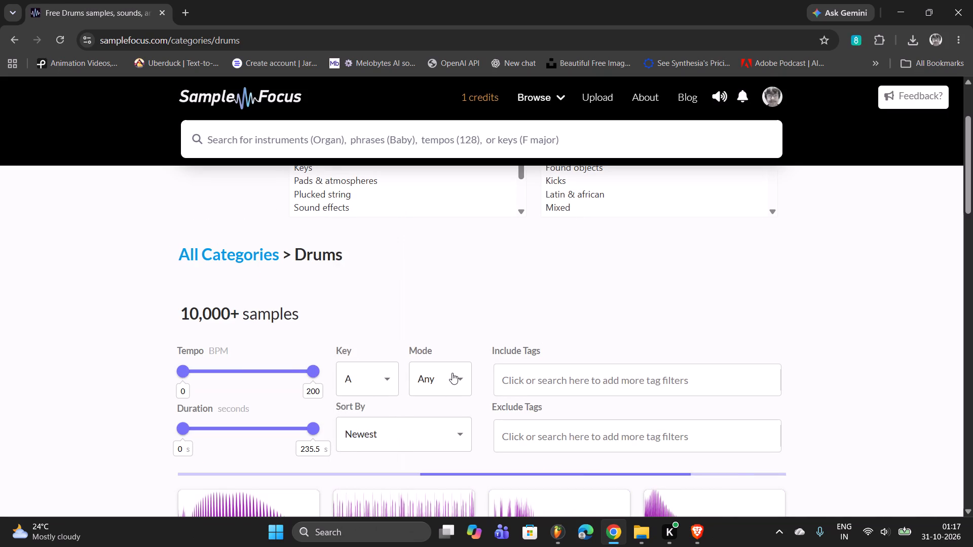
{"action": "left_click", "coordinate": [455, 376]}
{"action": "left_click", "coordinate": [447, 460]}
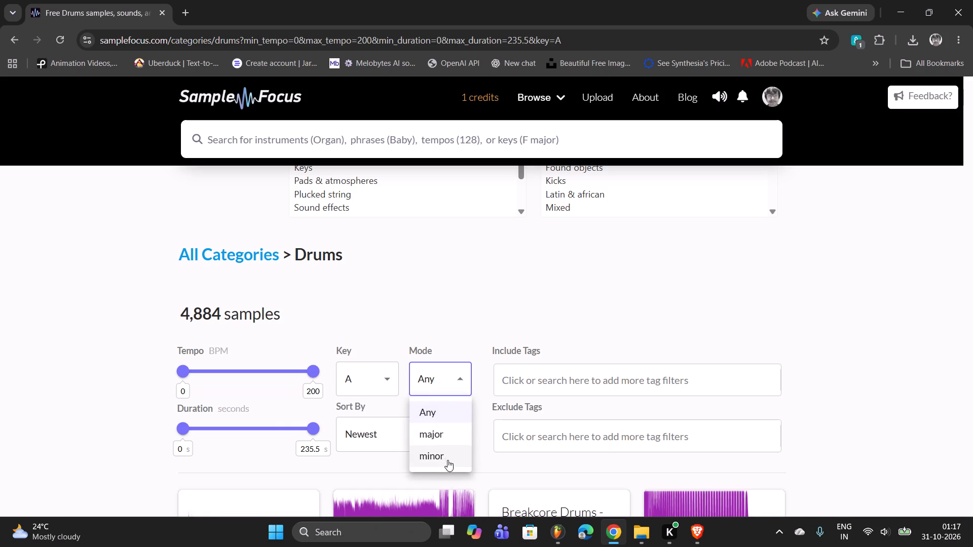
Narrow the drum samples' tempo filter to 129–130 BPM.
{"action": "left_click_drag", "start_coordinate": [317, 372], "coordinate": [283, 377]}
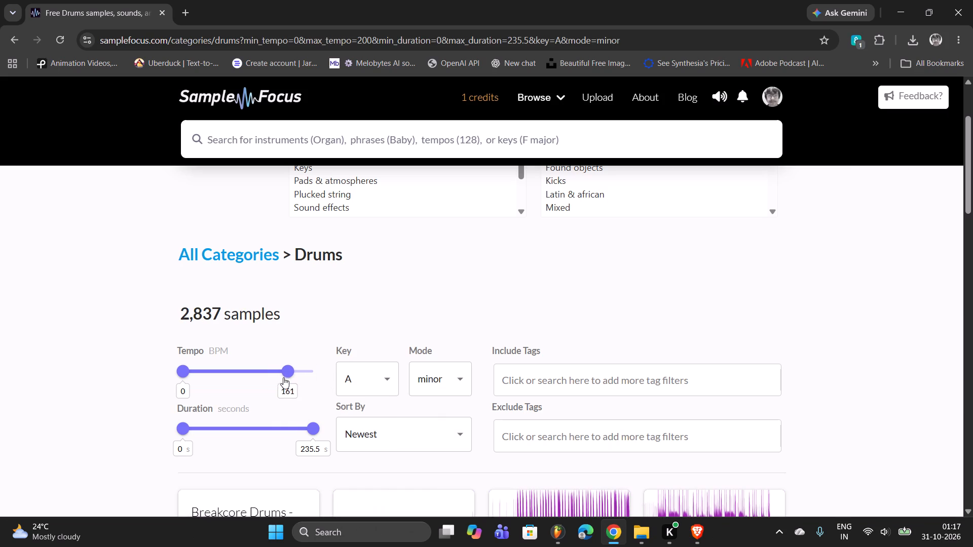
{"action": "left_click_drag", "start_coordinate": [283, 377], "coordinate": [264, 397]}
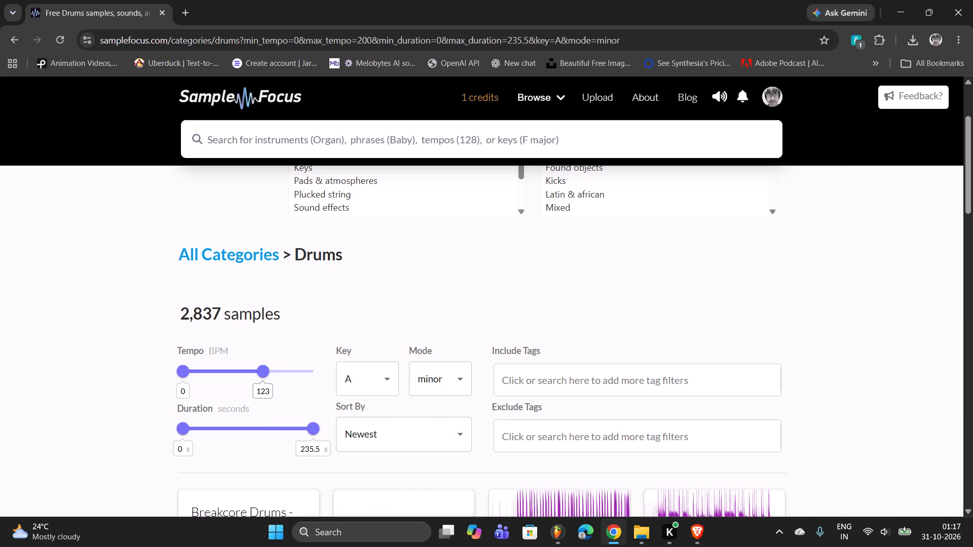
{"action": "left_click_drag", "start_coordinate": [264, 397], "coordinate": [268, 399]}
{"action": "left_click_drag", "start_coordinate": [182, 371], "coordinate": [264, 395]}
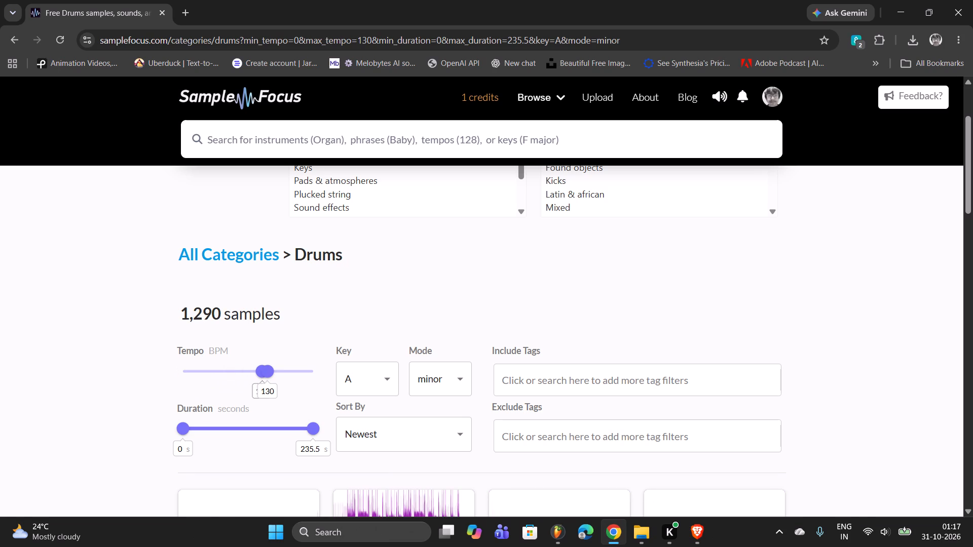
{"action": "left_click_drag", "start_coordinate": [264, 395], "coordinate": [267, 397]}
Audition the filtered drum loops down the results page, toggling the arrangement's playback in FL Studio along the way.
{"action": "scroll", "coordinate": [451, 375], "scroll_direction": "down", "scroll_amount": 4}
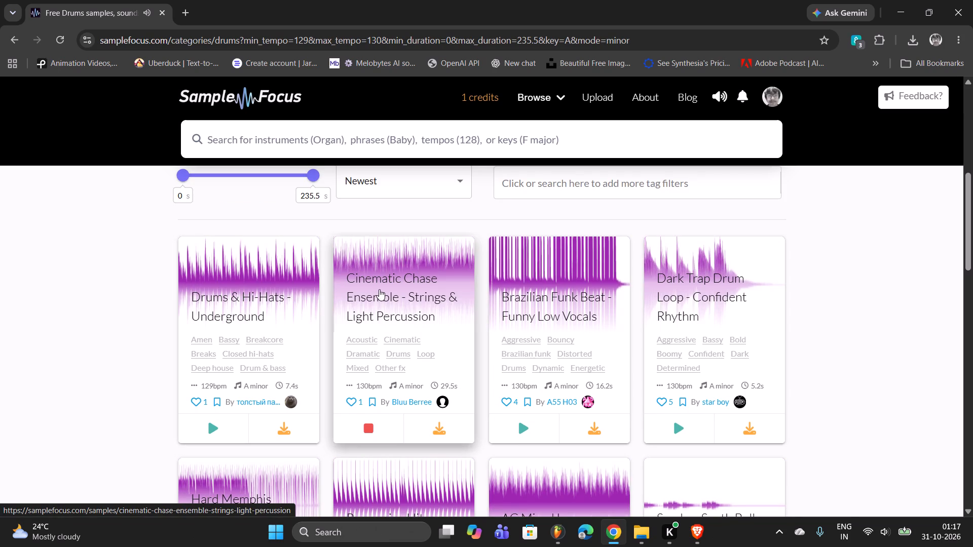
{"action": "key", "text": "alt+Tab"}
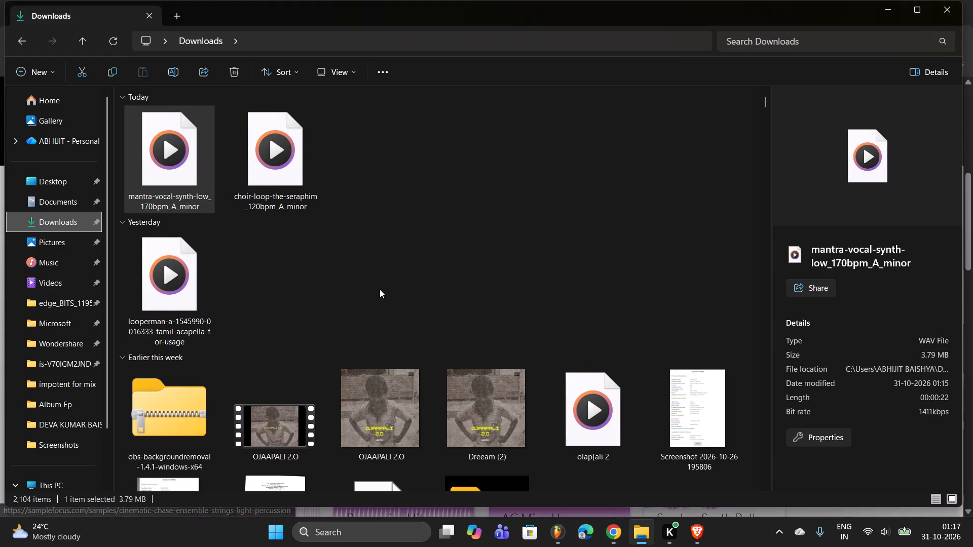
{"action": "key", "text": "alt+Tab"}
{"action": "key", "text": "alt+Tab"}
{"action": "key", "text": "space"}
{"action": "key", "text": "alt+Tab"}
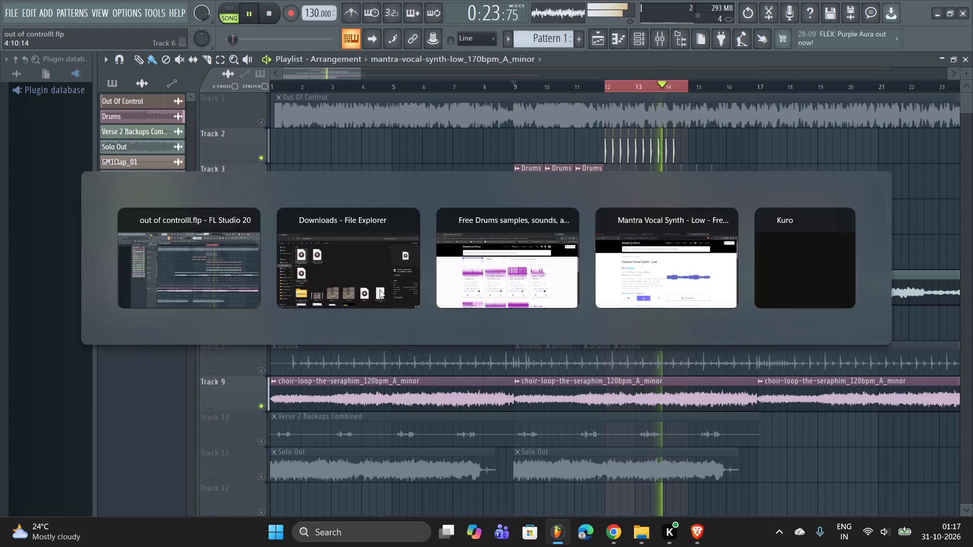
{"action": "key", "text": "alt+Tab"}
{"action": "key", "text": "alt+Tab"}
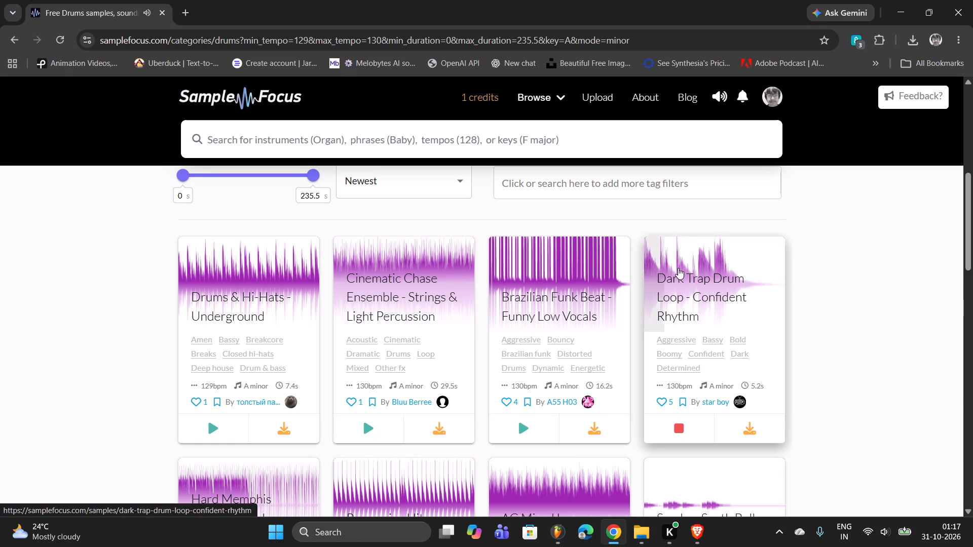
{"action": "scroll", "coordinate": [292, 401], "scroll_direction": "down", "scroll_amount": 2}
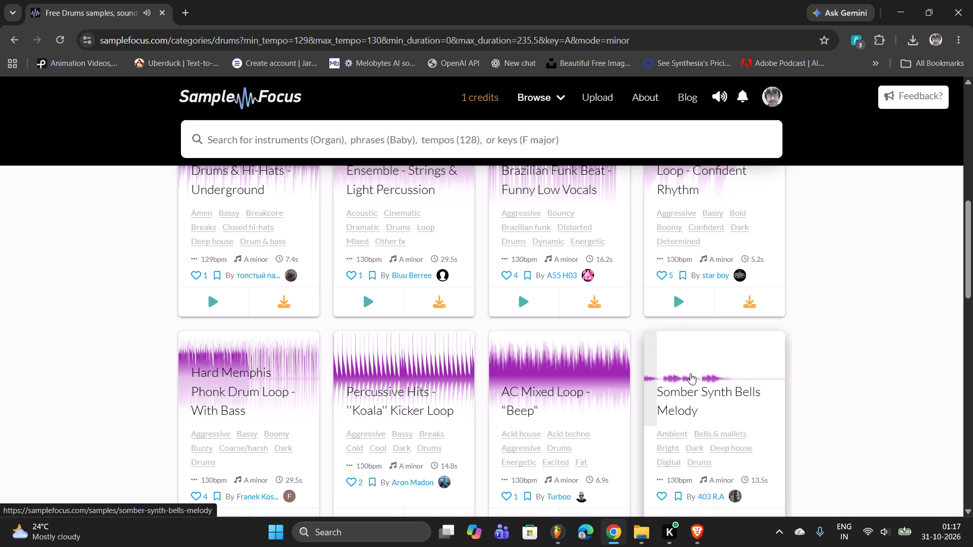
{"action": "scroll", "coordinate": [691, 373], "scroll_direction": "down", "scroll_amount": 5}
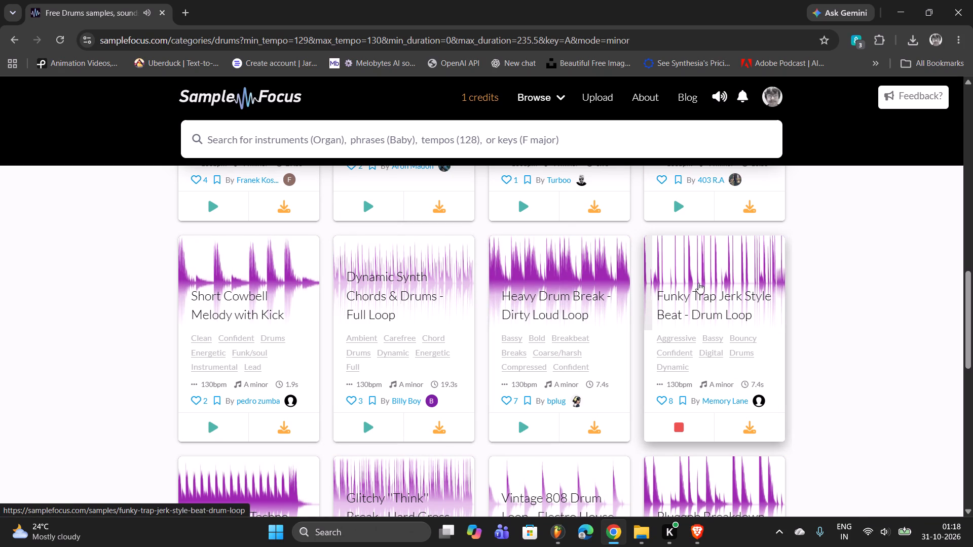
{"action": "scroll", "coordinate": [361, 317], "scroll_direction": "down", "scroll_amount": 4}
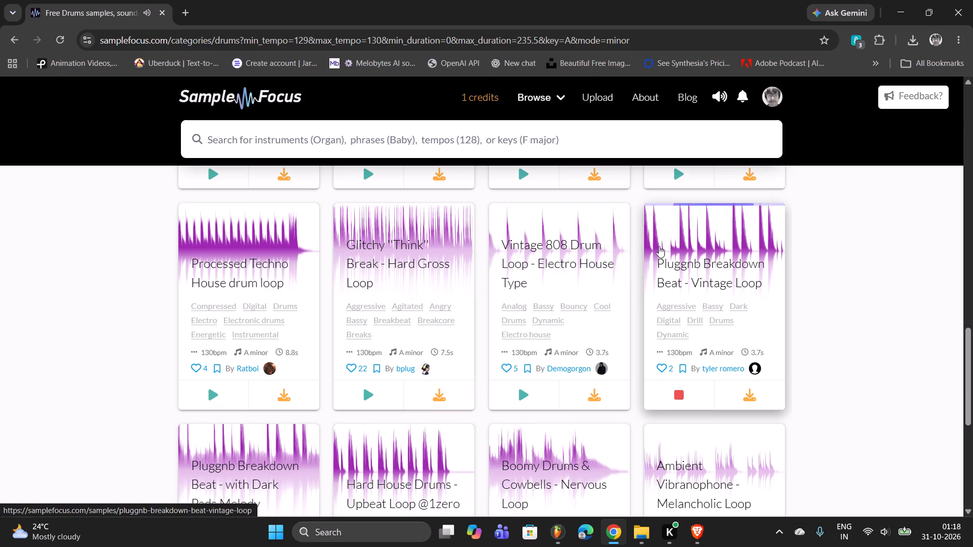
{"action": "scroll", "coordinate": [228, 453], "scroll_direction": "down", "scroll_amount": 2}
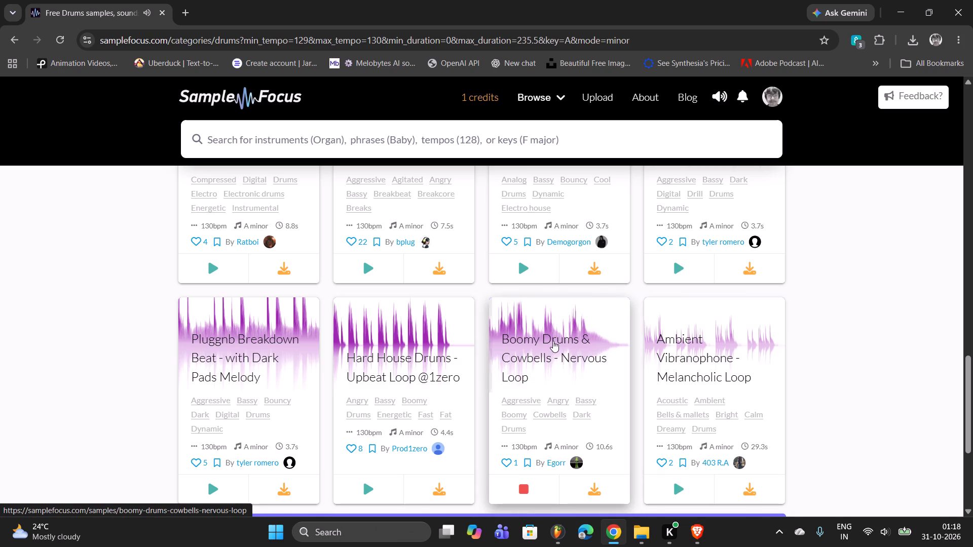
{"action": "scroll", "coordinate": [553, 347], "scroll_direction": "down", "scroll_amount": 5}
Switch to FL Studio to listen to the looped section from bar 12, and return to the Sample Focus drum results.
{"action": "key", "text": "alt+Tab"}
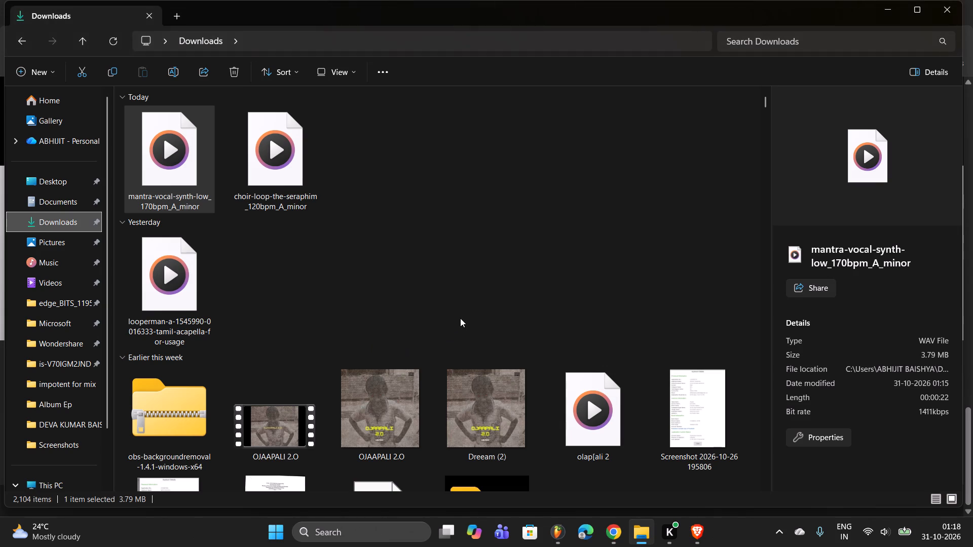
{"action": "key", "text": "alt+Tab"}
{"action": "key", "text": "alt+Tab"}
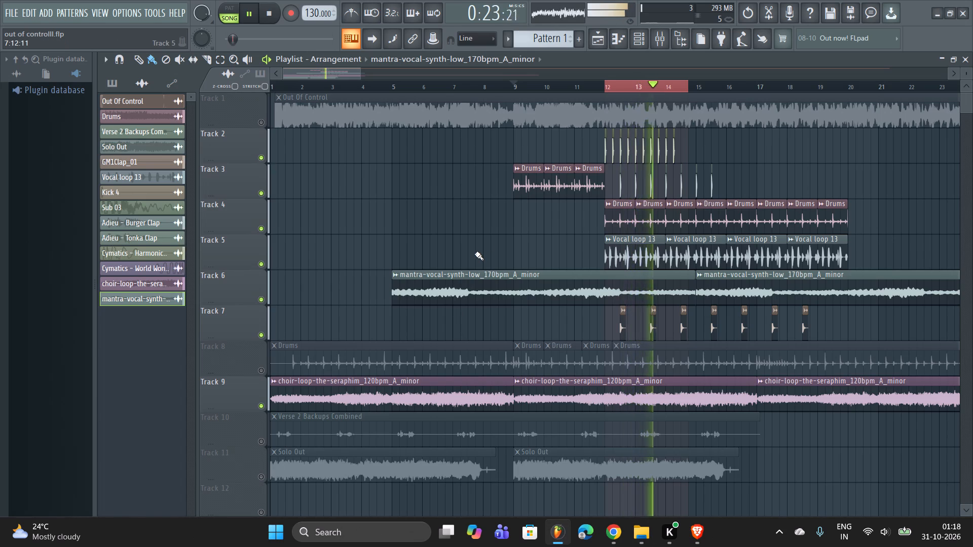
{"action": "key", "text": "alt+Tab"}
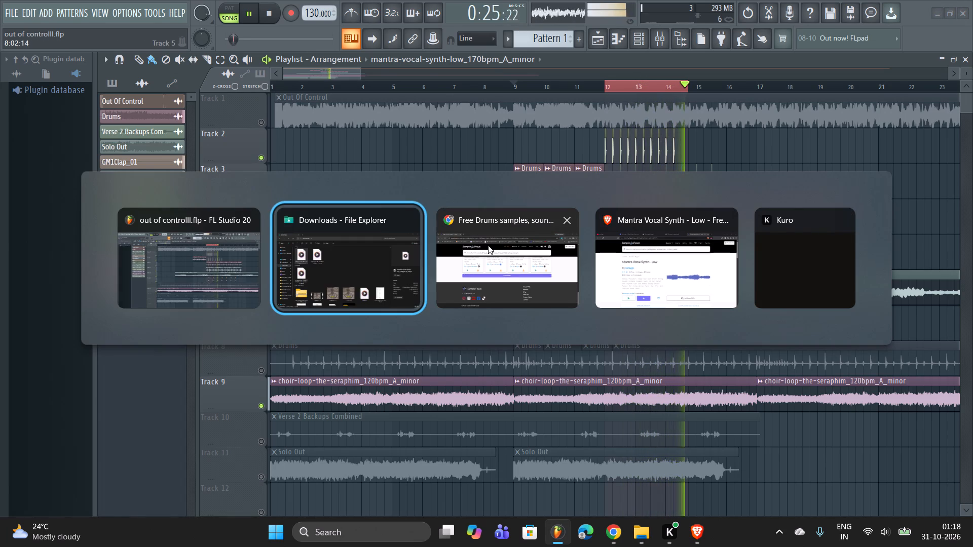
{"action": "key", "text": "alt+Tab"}
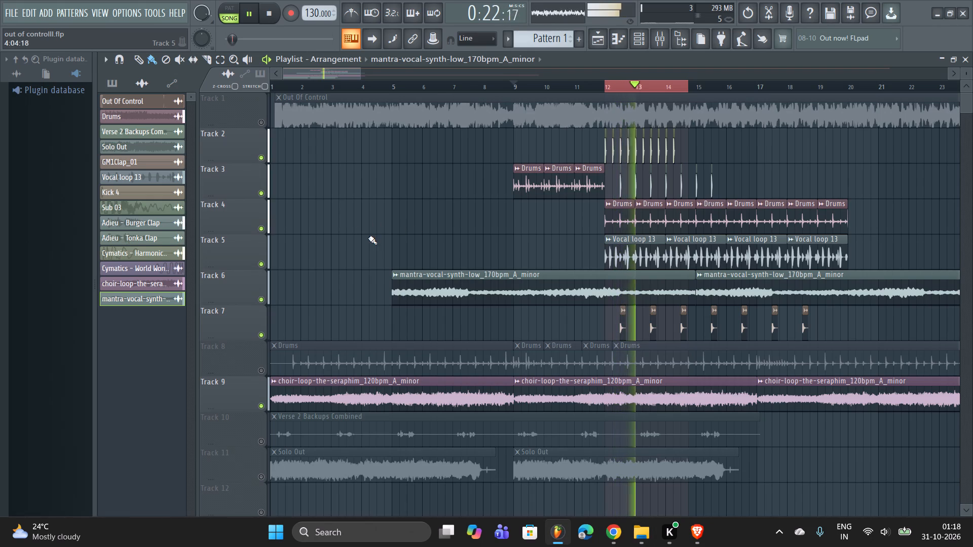
{"action": "right_click", "coordinate": [368, 238]}
{"action": "scroll", "coordinate": [368, 238], "scroll_direction": "up", "scroll_amount": 1}
{"action": "key", "text": "alt+Tab"}
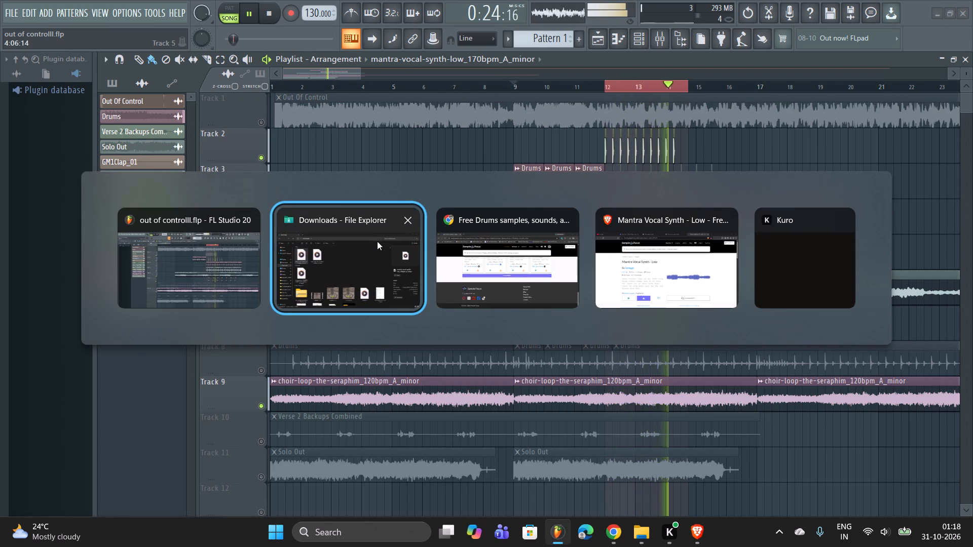
{"action": "key", "text": "alt+Tab"}
Sort the filtered A minor drum samples by Random.
{"action": "scroll", "coordinate": [375, 240], "scroll_direction": "up", "scroll_amount": 20}
{"action": "scroll", "coordinate": [375, 240], "scroll_direction": "up", "scroll_amount": 4}
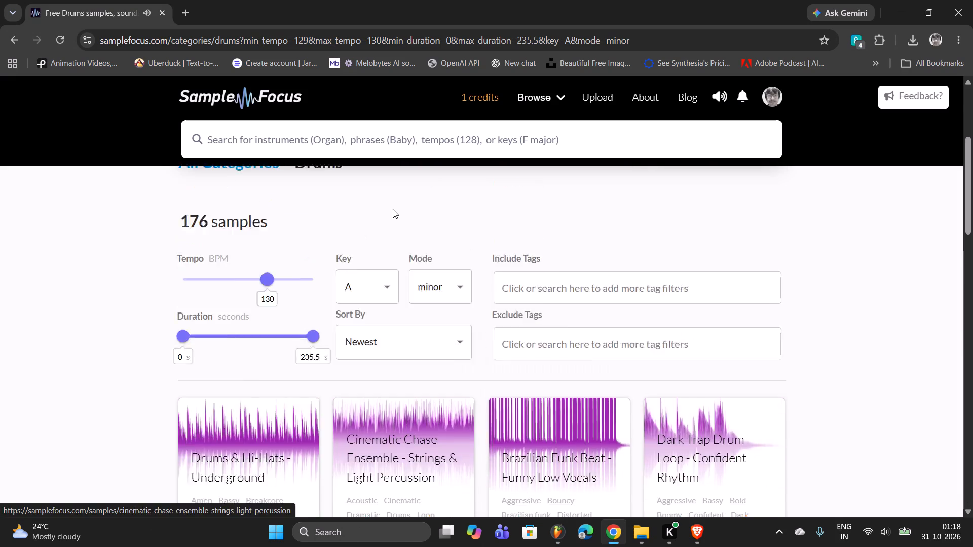
{"action": "scroll", "coordinate": [393, 209], "scroll_direction": "up", "scroll_amount": 8}
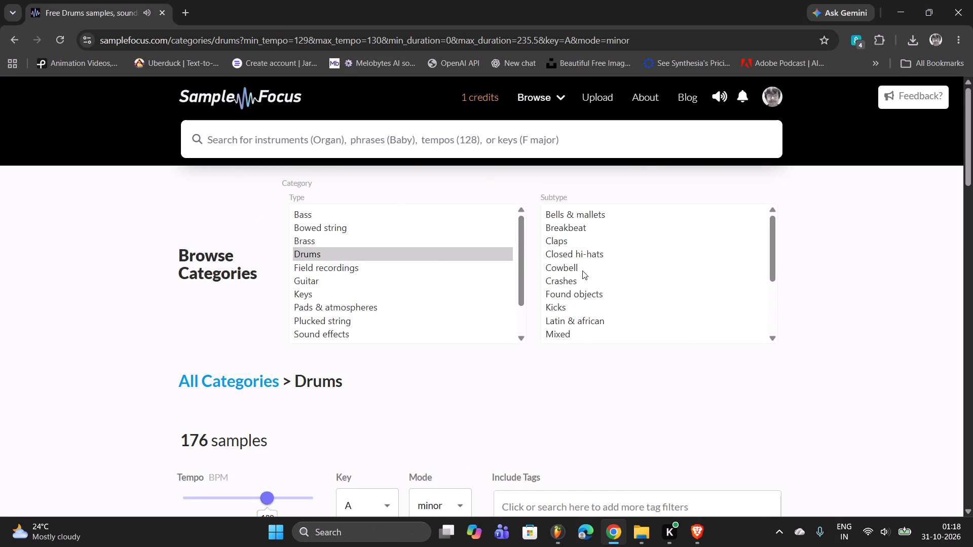
{"action": "scroll", "coordinate": [583, 283], "scroll_direction": "down", "scroll_amount": 4}
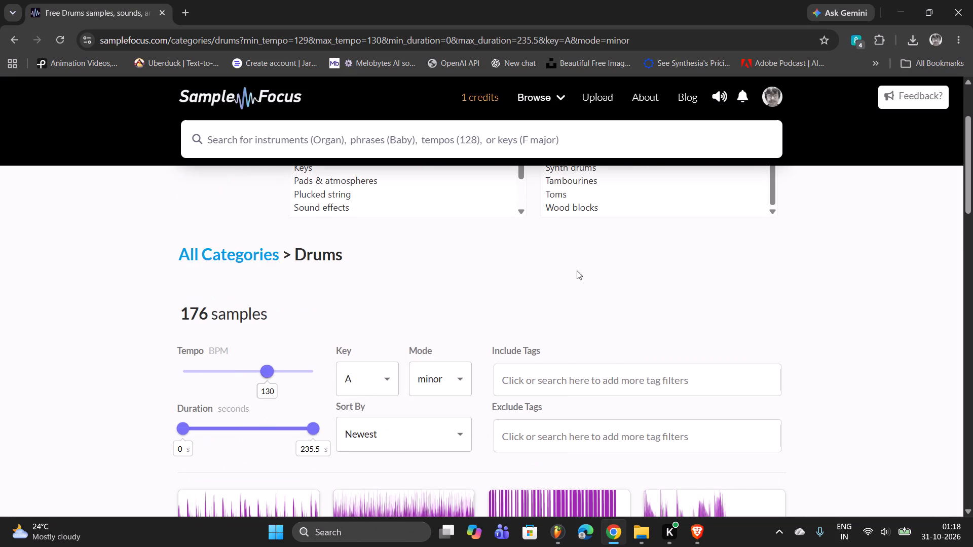
{"action": "scroll", "coordinate": [540, 296], "scroll_direction": "down", "scroll_amount": 1}
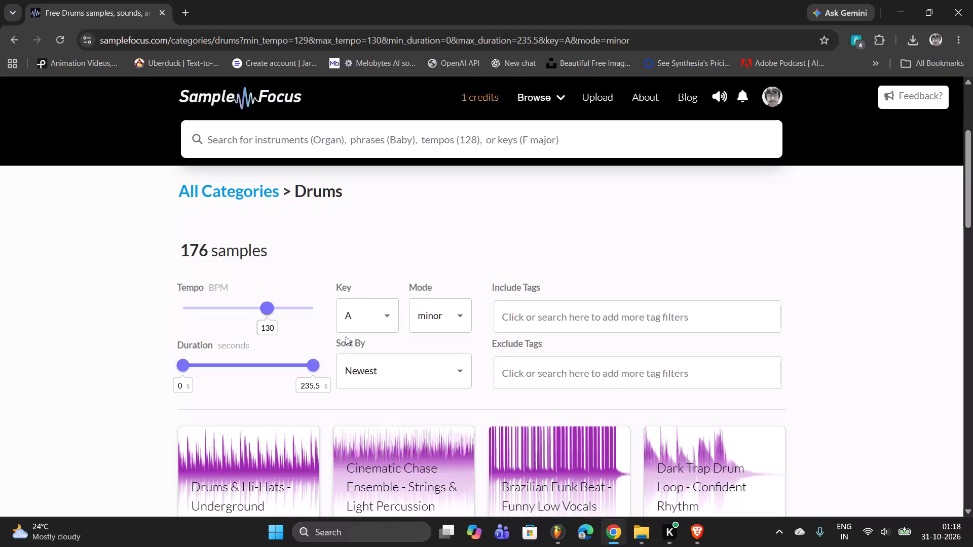
{"action": "left_click", "coordinate": [377, 383]}
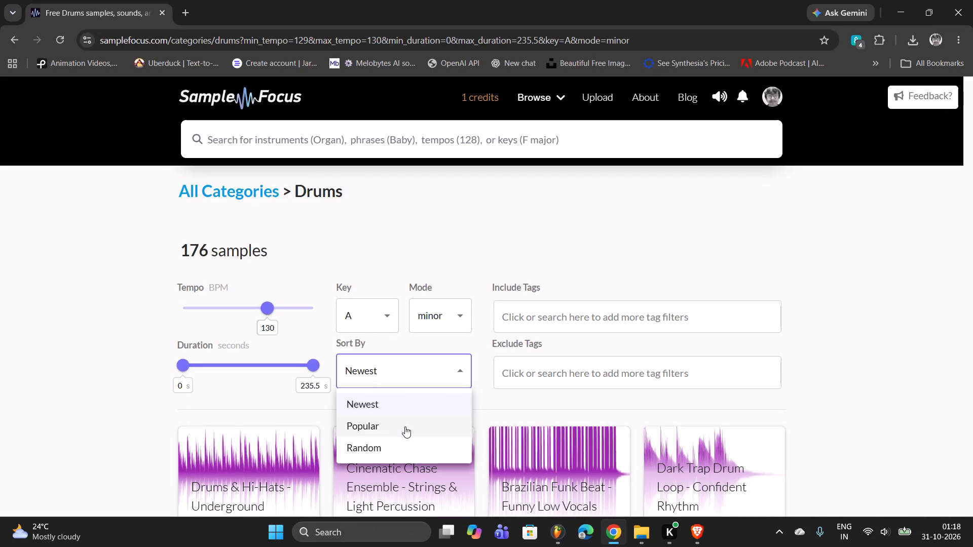
{"action": "left_click", "coordinate": [383, 441]}
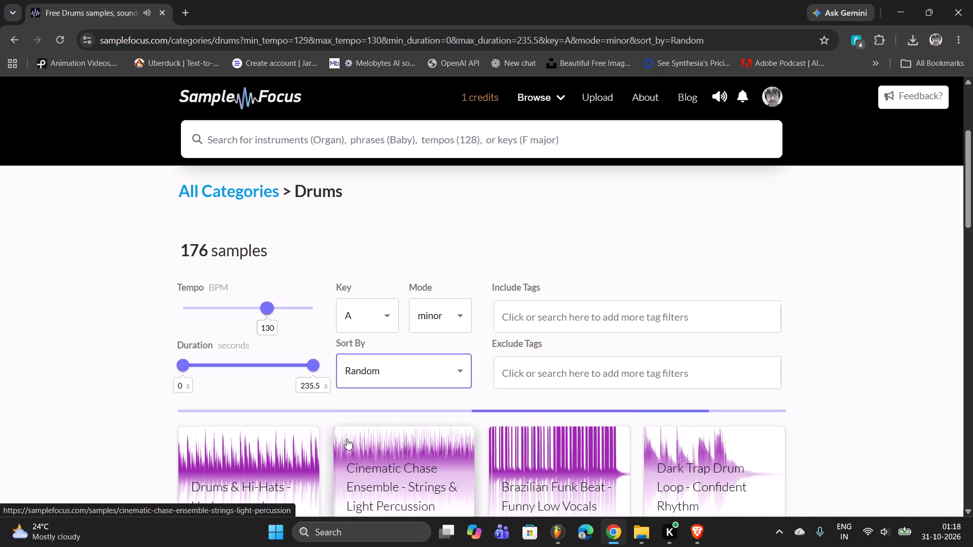
Audition the randomly sorted drum loops and switch back to FL Studio.
{"action": "scroll", "coordinate": [243, 437], "scroll_direction": "down", "scroll_amount": 3}
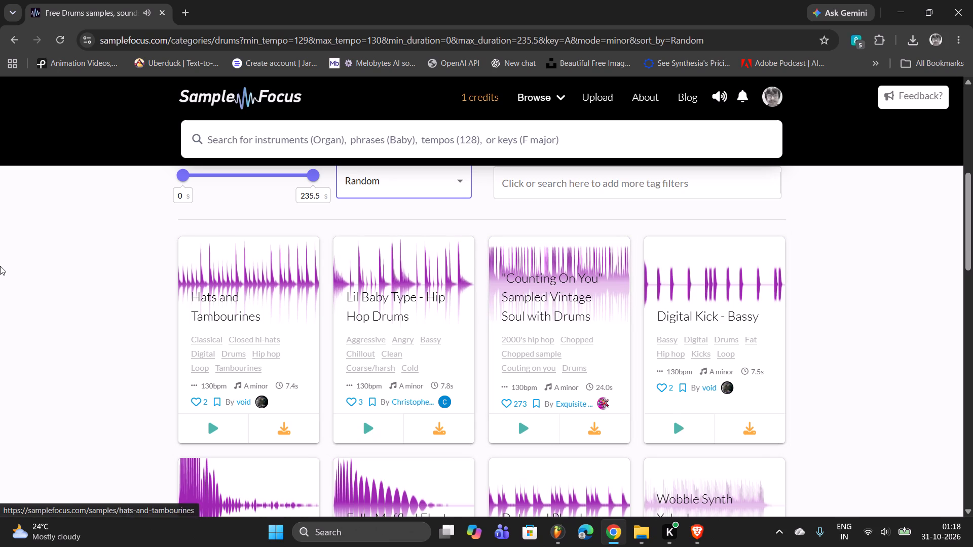
{"action": "key", "text": "alt+Tab"}
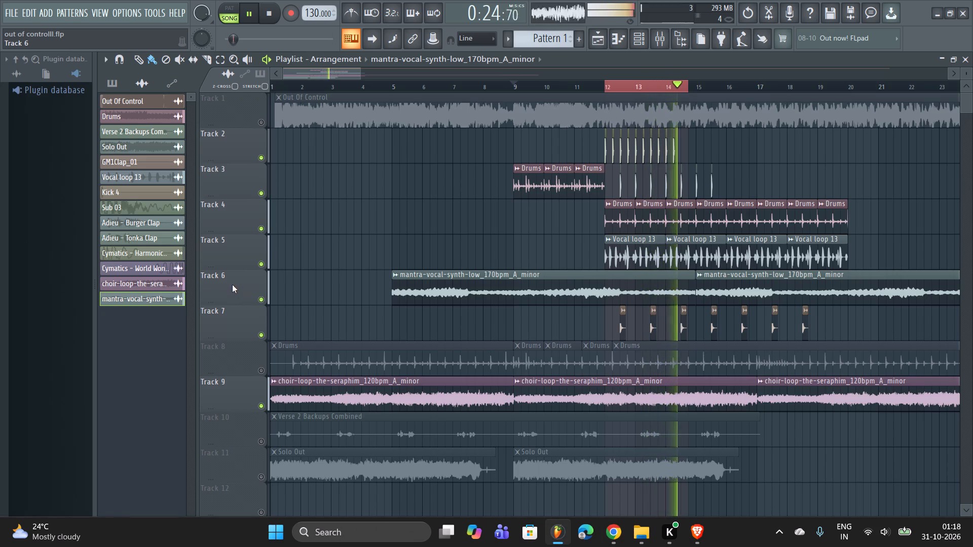
Mute Track 2 in the playlist and restart the arrangement's playback.
{"action": "left_click", "coordinate": [259, 151]}
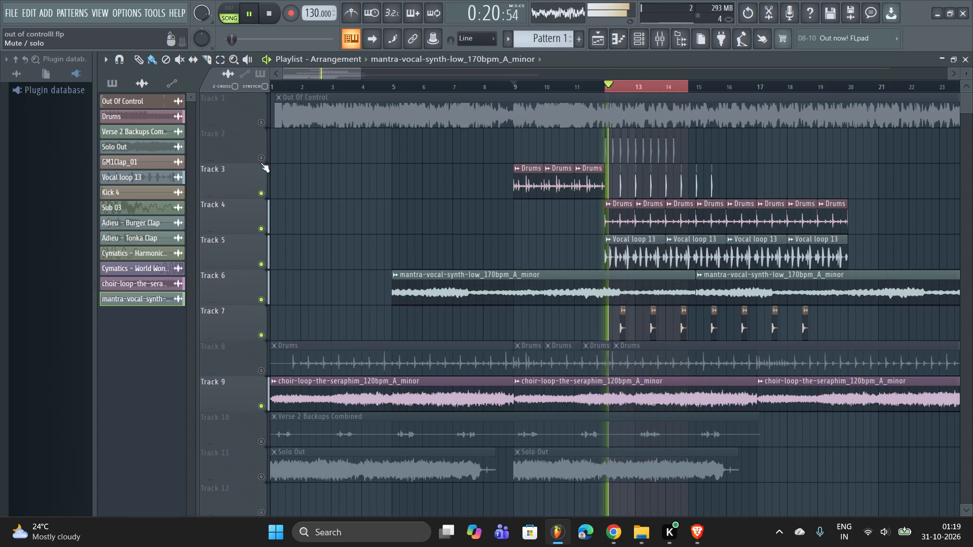
{"action": "scroll", "coordinate": [288, 252], "scroll_direction": "down", "scroll_amount": 1}
{"action": "scroll", "coordinate": [424, 206], "scroll_direction": "up", "scroll_amount": 1}
{"action": "key", "text": "space"}
{"action": "key", "text": "space"}
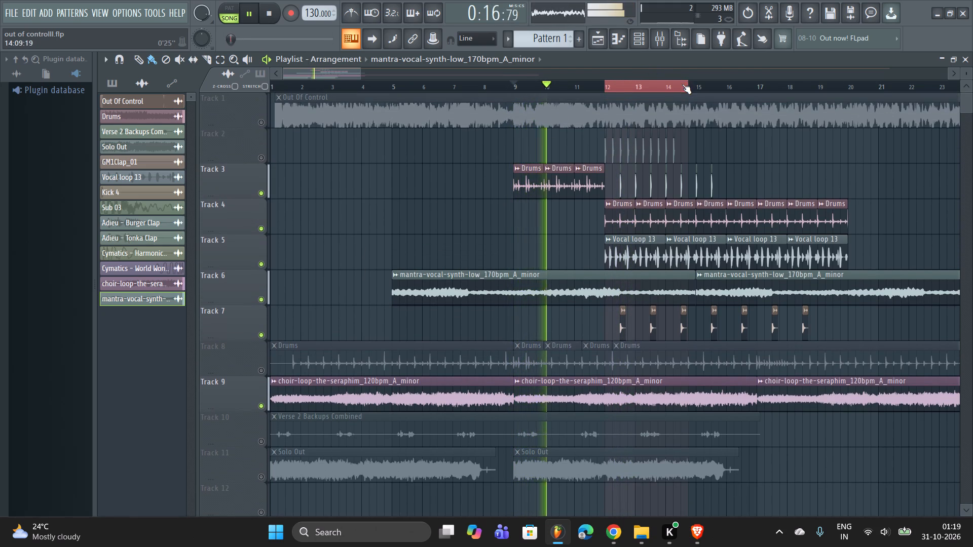
Clear the looped time selection starting at bar 12 and listen to the arrangement from its opening bars.
{"action": "right_click_drag", "start_coordinate": [683, 85], "coordinate": [4, 37]}
{"action": "right_click_drag", "start_coordinate": [604, 81], "coordinate": [0, 204]}
{"action": "right_click", "coordinate": [452, 207]}
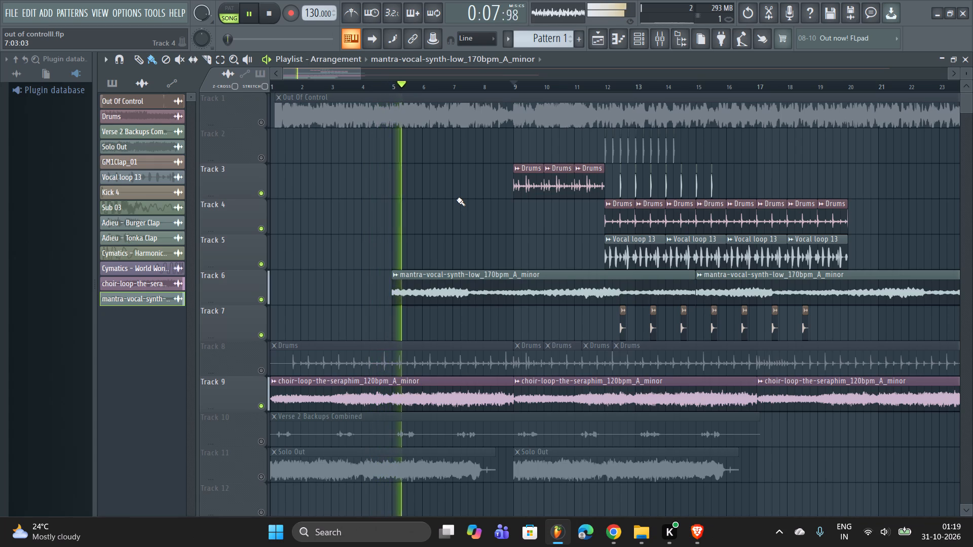
{"action": "right_click", "coordinate": [457, 198]}
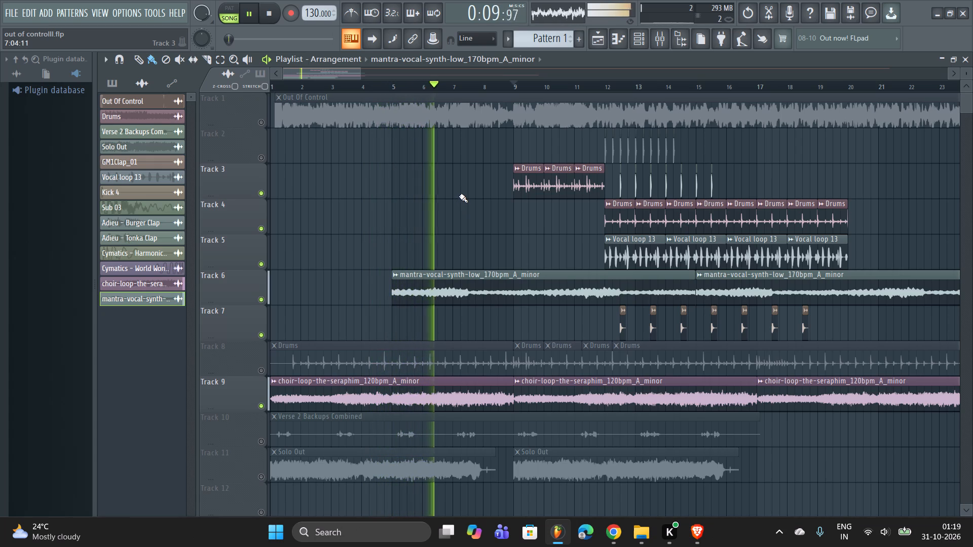
{"action": "scroll", "coordinate": [459, 196], "scroll_direction": "up", "scroll_amount": 2}
{"action": "left_click_drag", "start_coordinate": [358, 74], "coordinate": [595, 105]}
Return to Sample Focus in Chrome and open the Singing subtype of the Vocals category.
{"action": "key", "text": "alt+Tab"}
{"action": "scroll", "coordinate": [378, 243], "scroll_direction": "up", "scroll_amount": 4}
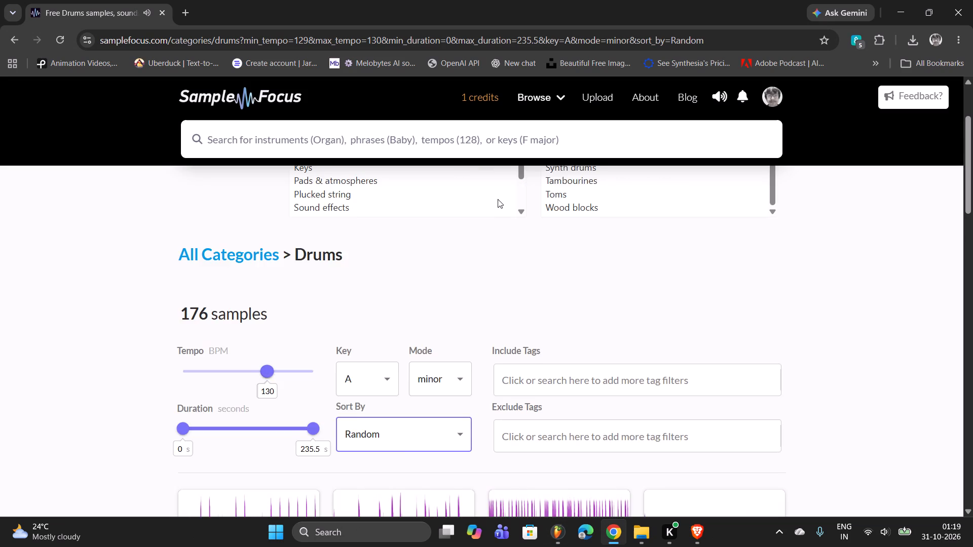
{"action": "scroll", "coordinate": [498, 199], "scroll_direction": "up", "scroll_amount": 3}
{"action": "scroll", "coordinate": [355, 277], "scroll_direction": "up", "scroll_amount": 2}
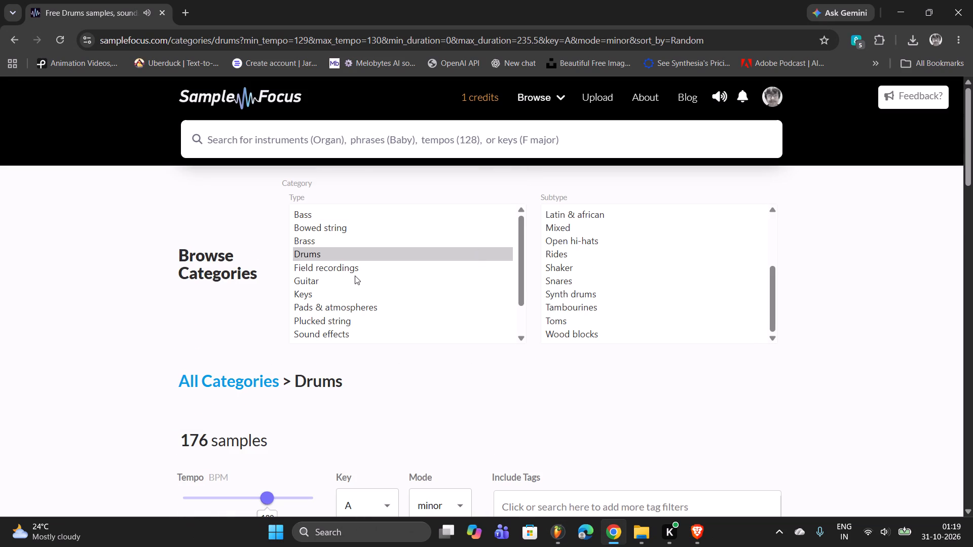
{"action": "scroll", "coordinate": [355, 276], "scroll_direction": "up", "scroll_amount": 1}
{"action": "scroll", "coordinate": [329, 274], "scroll_direction": "down", "scroll_amount": 2}
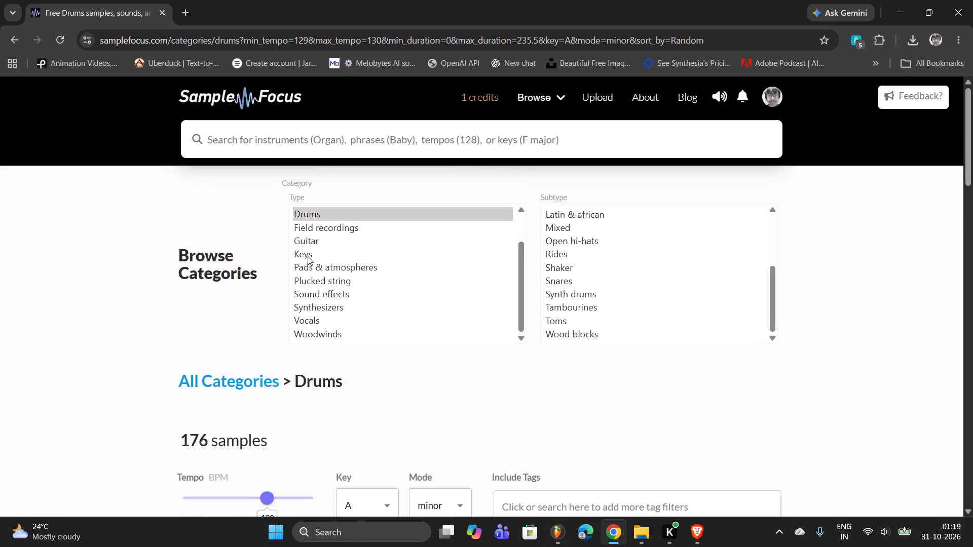
{"action": "left_click", "coordinate": [302, 318]}
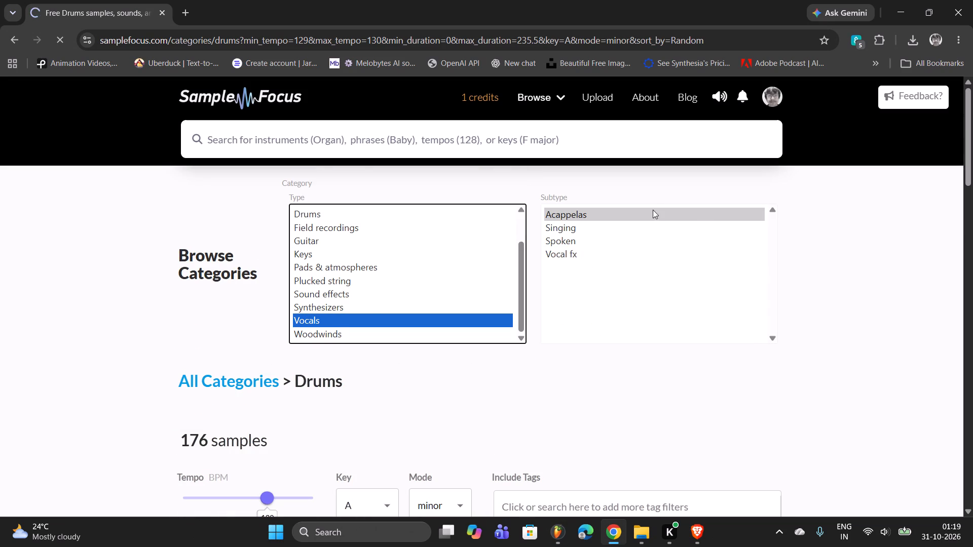
{"action": "left_click", "coordinate": [575, 224]}
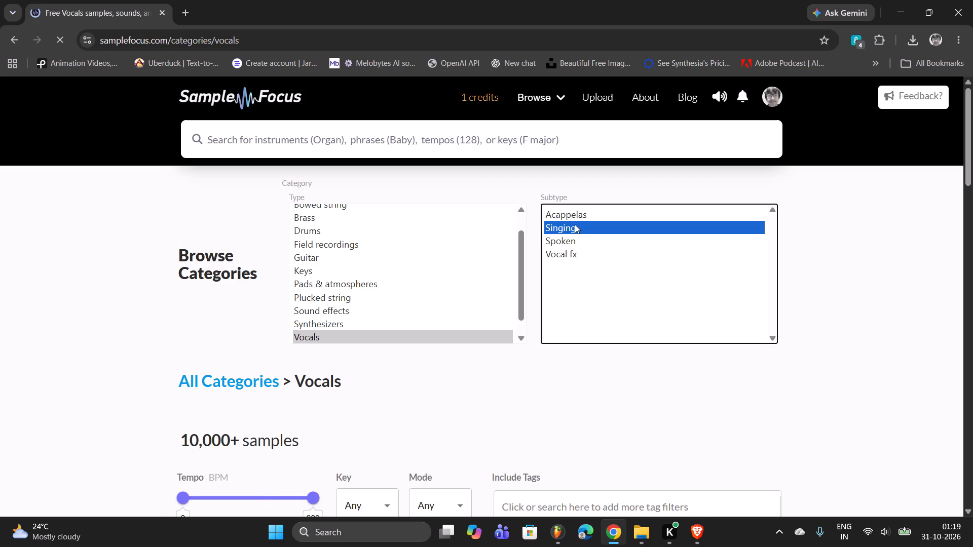
Filter the singing samples to key A and mode minor.
{"action": "scroll", "coordinate": [574, 225], "scroll_direction": "down", "scroll_amount": 4}
{"action": "left_click", "coordinate": [361, 239]}
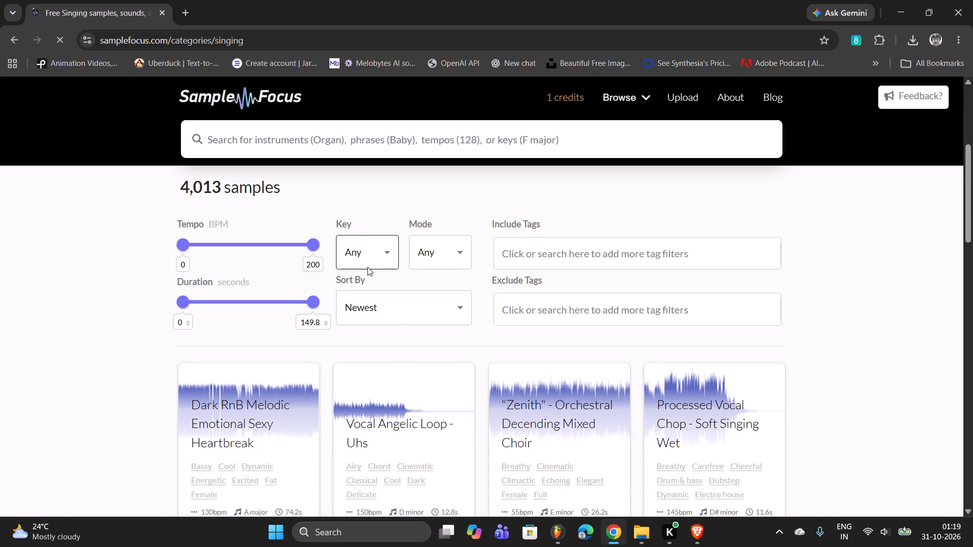
{"action": "left_click", "coordinate": [365, 266]}
{"action": "left_click", "coordinate": [370, 250]}
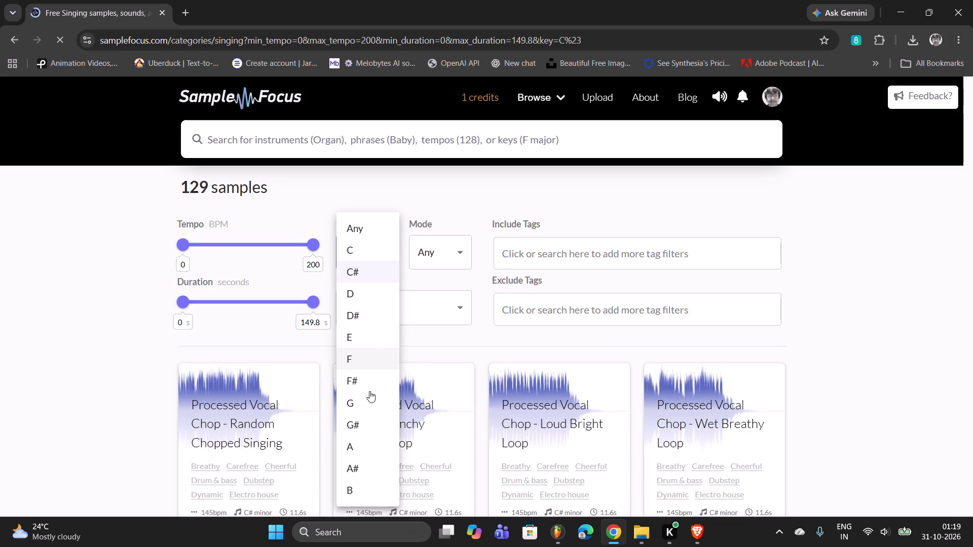
{"action": "scroll", "coordinate": [356, 409], "scroll_direction": "down", "scroll_amount": 1}
{"action": "left_click", "coordinate": [372, 442]}
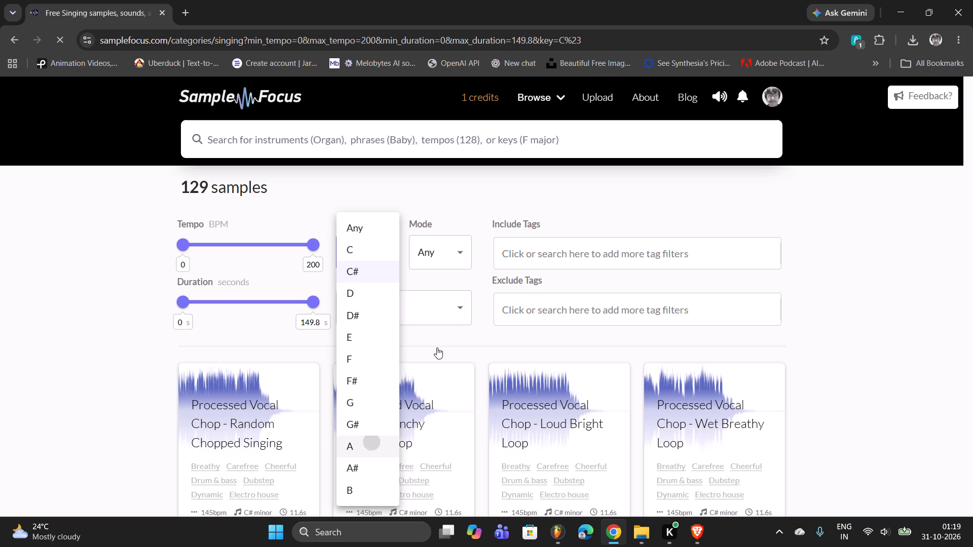
{"action": "left_click", "coordinate": [441, 258]}
{"action": "left_click", "coordinate": [439, 258]}
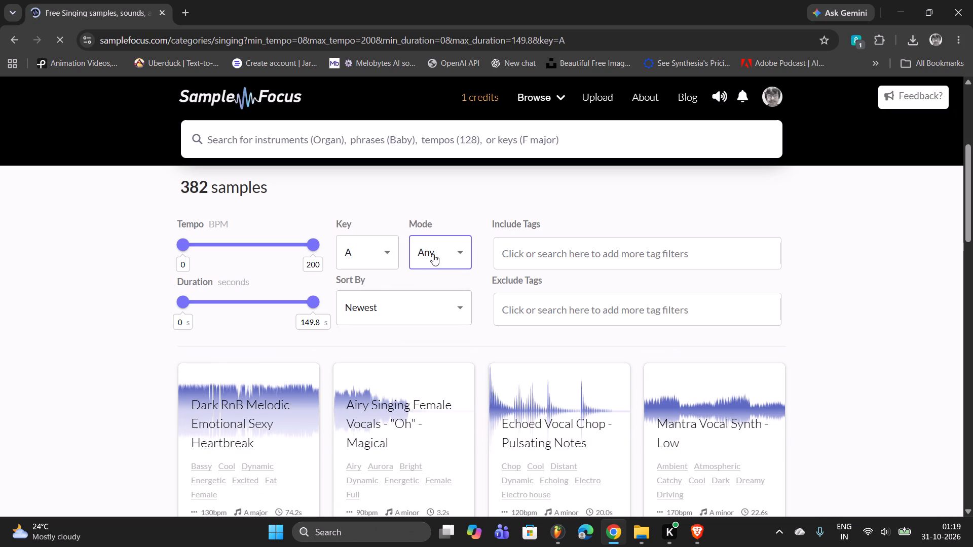
{"action": "left_click", "coordinate": [433, 254]}
{"action": "left_click", "coordinate": [440, 326]}
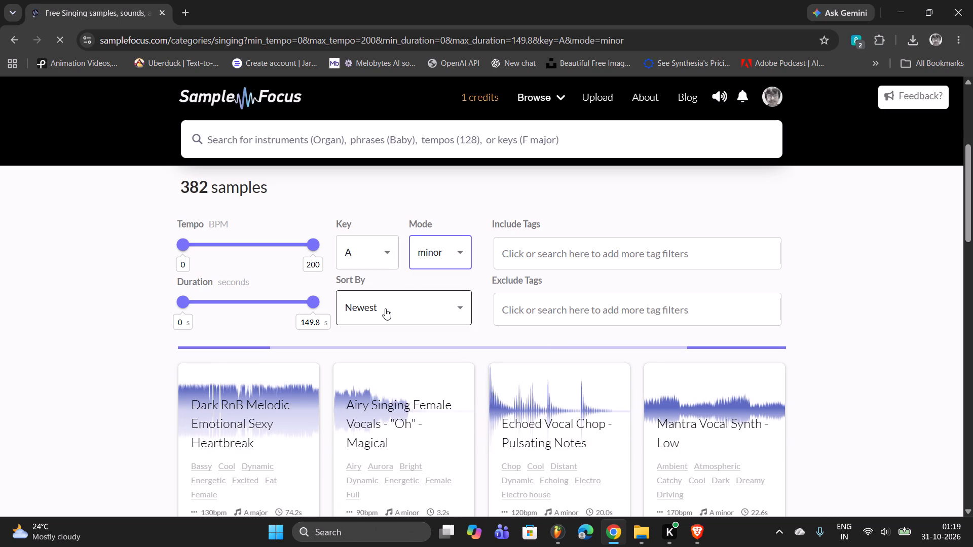
Lower the maximum tempo filter to 129 BPM.
{"action": "left_click_drag", "start_coordinate": [310, 247], "coordinate": [281, 257]}
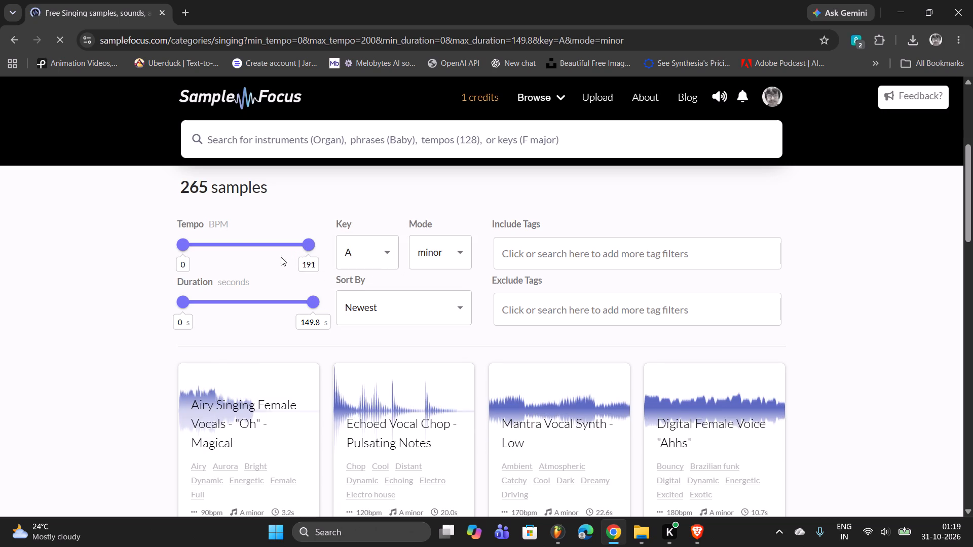
{"action": "left_click_drag", "start_coordinate": [281, 257], "coordinate": [265, 280]}
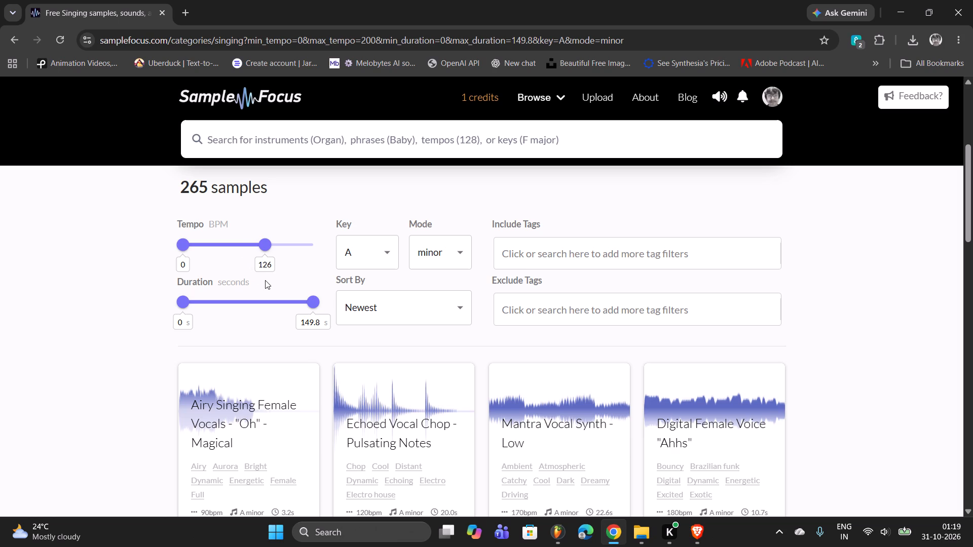
{"action": "left_click_drag", "start_coordinate": [265, 280], "coordinate": [267, 282]}
{"action": "left_click_drag", "start_coordinate": [267, 282], "coordinate": [268, 281]}
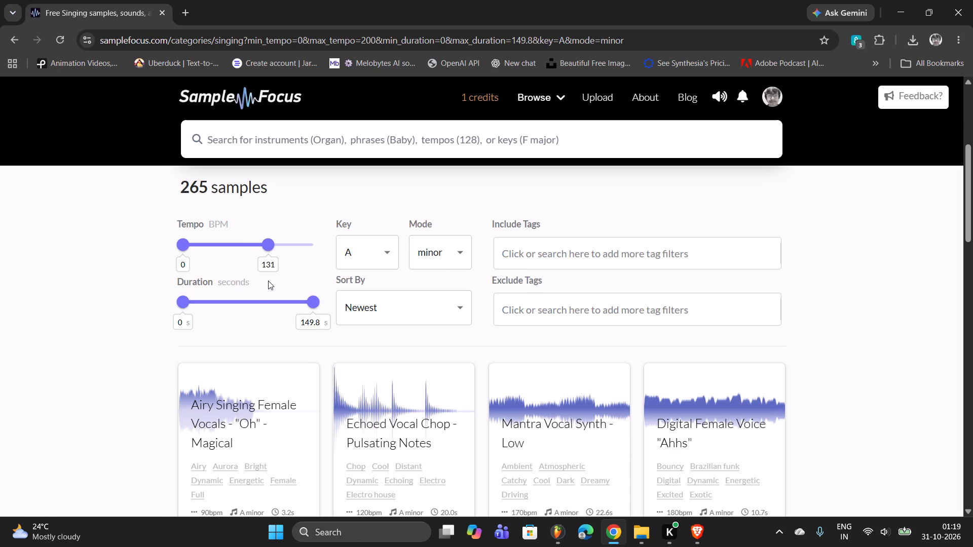
{"action": "left_click_drag", "start_coordinate": [268, 281], "coordinate": [268, 279]}
{"action": "left_click_drag", "start_coordinate": [268, 279], "coordinate": [267, 279]}
Preview the first singing results and raise the minimum tempo filter to 128 BPM.
{"action": "scroll", "coordinate": [391, 356], "scroll_direction": "down", "scroll_amount": 2}
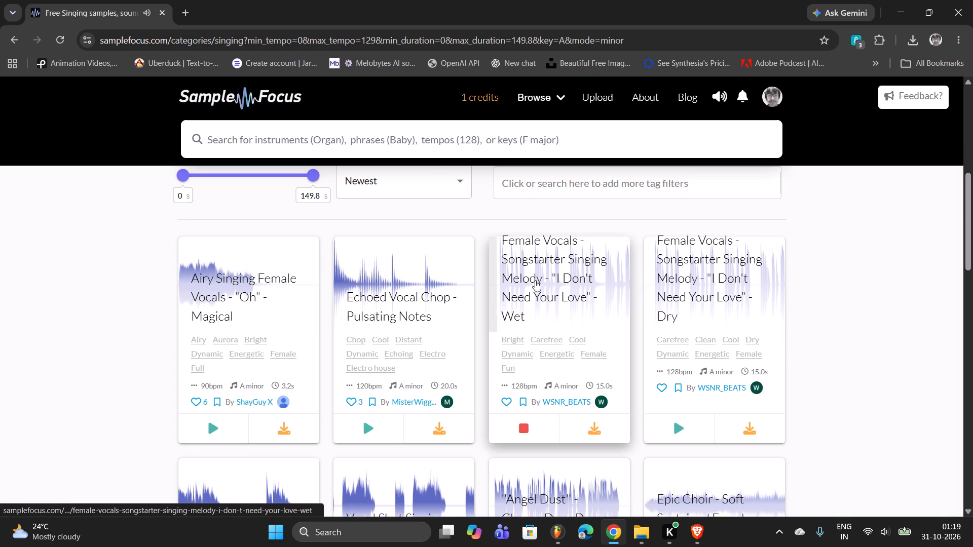
{"action": "scroll", "coordinate": [535, 280], "scroll_direction": "down", "scroll_amount": 3}
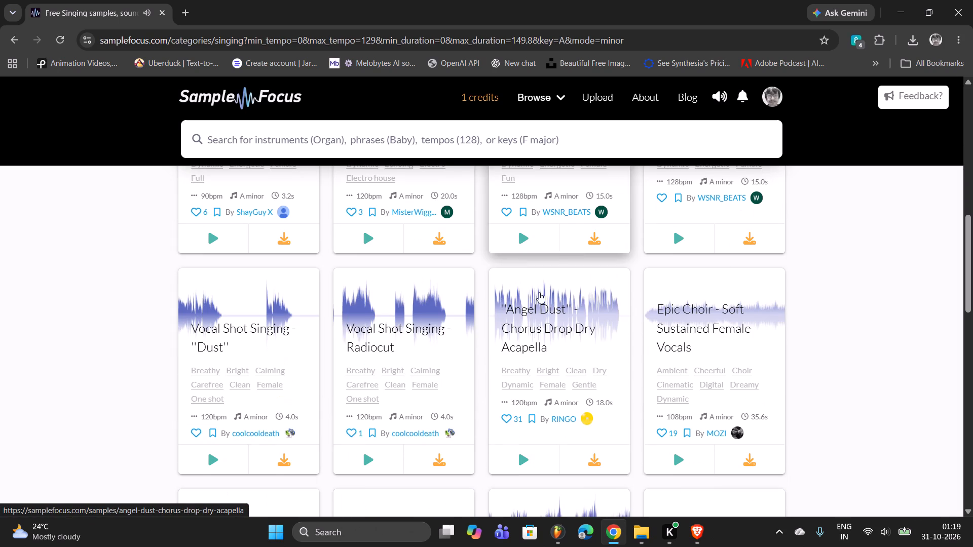
{"action": "scroll", "coordinate": [0, 187], "scroll_direction": "up", "scroll_amount": 3}
{"action": "scroll", "coordinate": [203, 190], "scroll_direction": "up", "scroll_amount": 4}
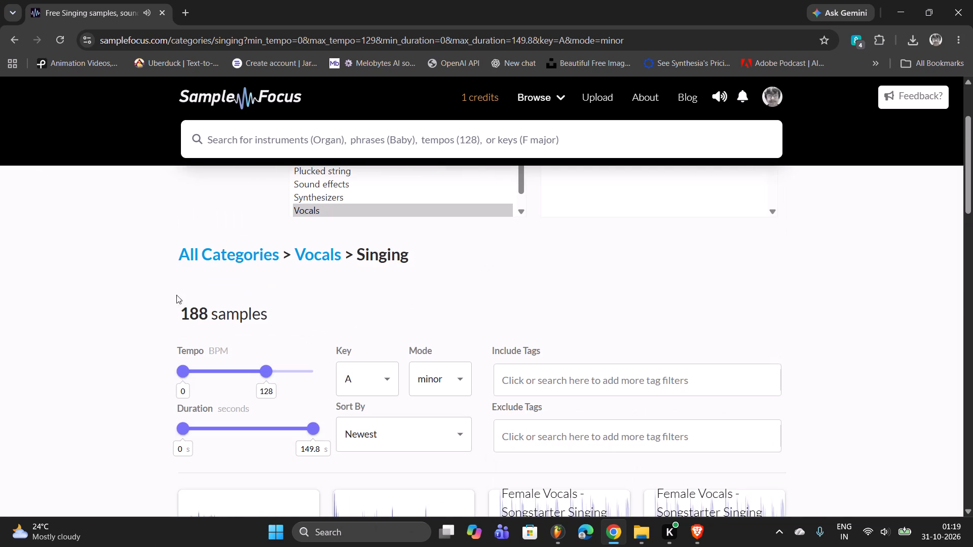
{"action": "left_click_drag", "start_coordinate": [180, 372], "coordinate": [258, 405]}
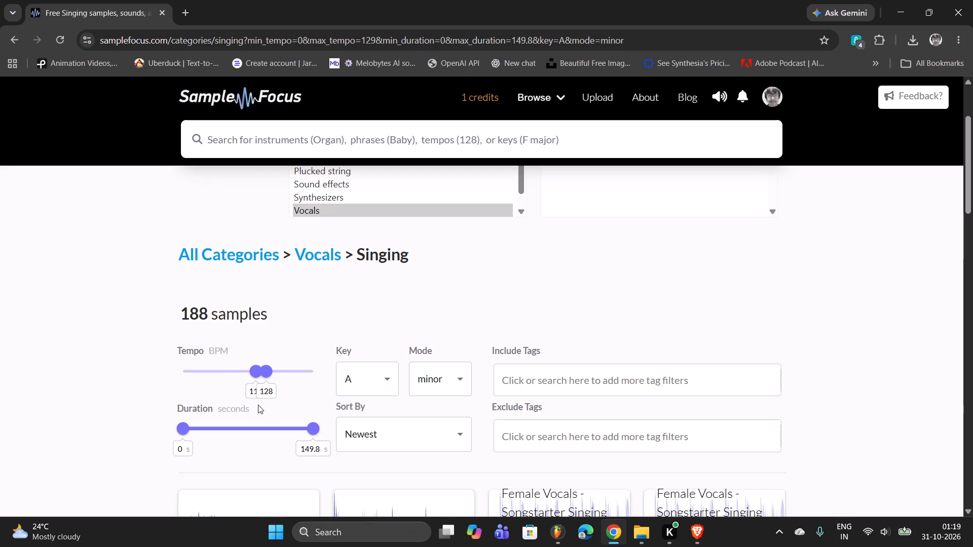
{"action": "left_click_drag", "start_coordinate": [258, 405], "coordinate": [266, 414]}
{"action": "left_click_drag", "start_coordinate": [266, 414], "coordinate": [266, 415]}
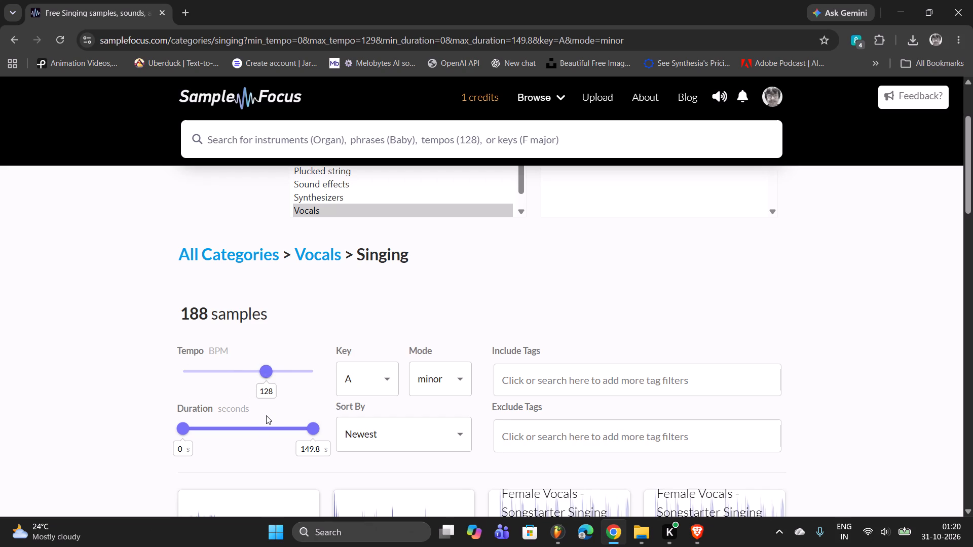
{"action": "left_click_drag", "start_coordinate": [266, 415], "coordinate": [270, 416]}
{"action": "left_click_drag", "start_coordinate": [270, 416], "coordinate": [268, 417]}
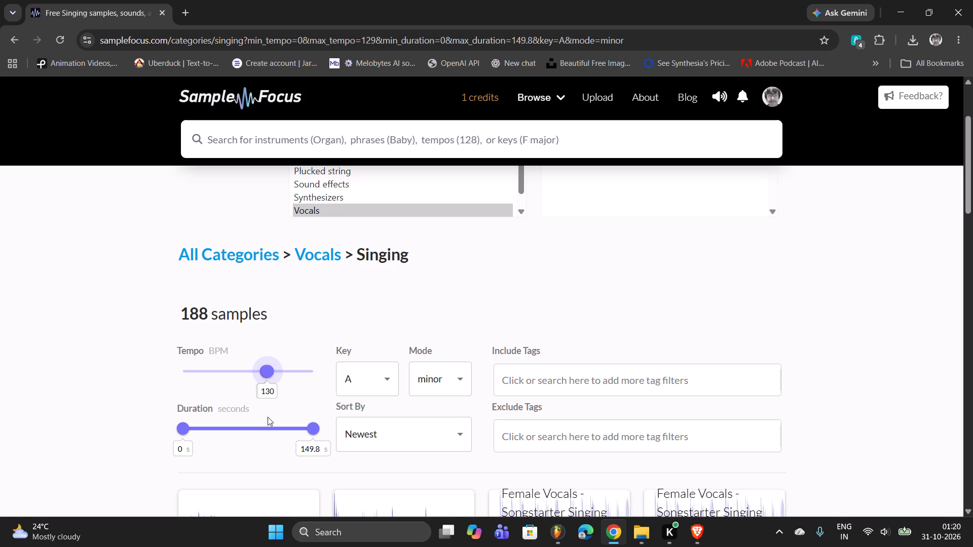
{"action": "left_click_drag", "start_coordinate": [268, 417], "coordinate": [267, 417]}
Audition the filtered A minor singing samples, toggling the arrangement's playback in FL Studio alongside them.
{"action": "scroll", "coordinate": [459, 298], "scroll_direction": "down", "scroll_amount": 3}
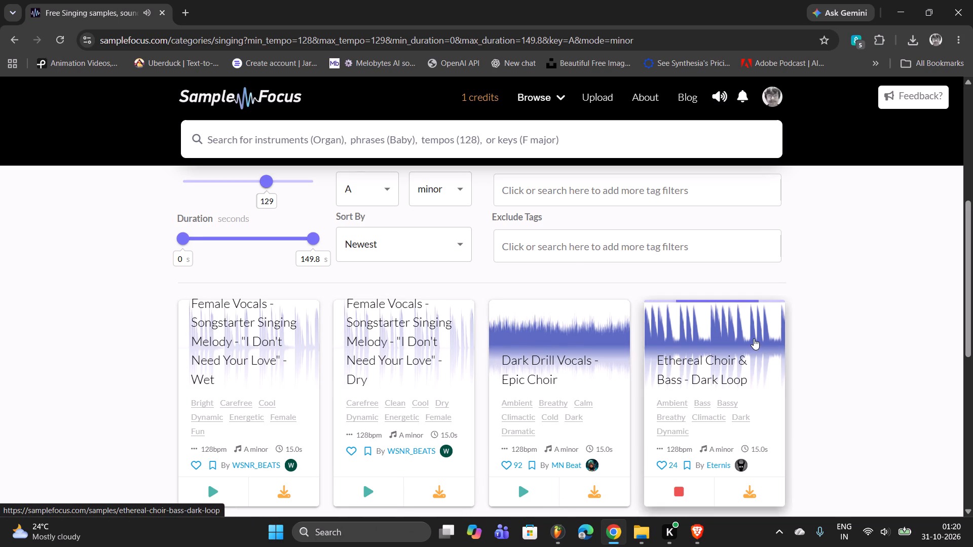
{"action": "scroll", "coordinate": [752, 320], "scroll_direction": "down", "scroll_amount": 4}
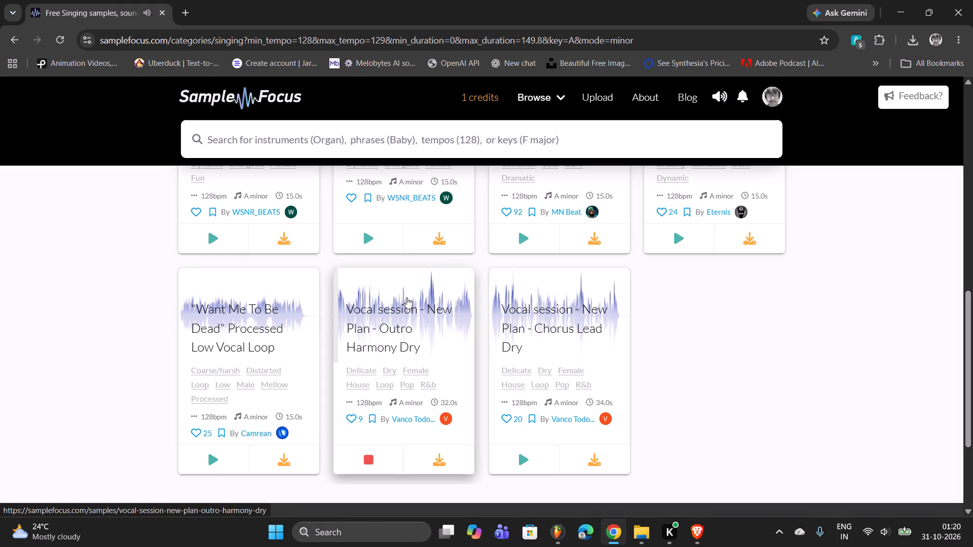
{"action": "key", "text": "alt+Tab"}
{"action": "key", "text": "space"}
{"action": "key", "text": "space"}
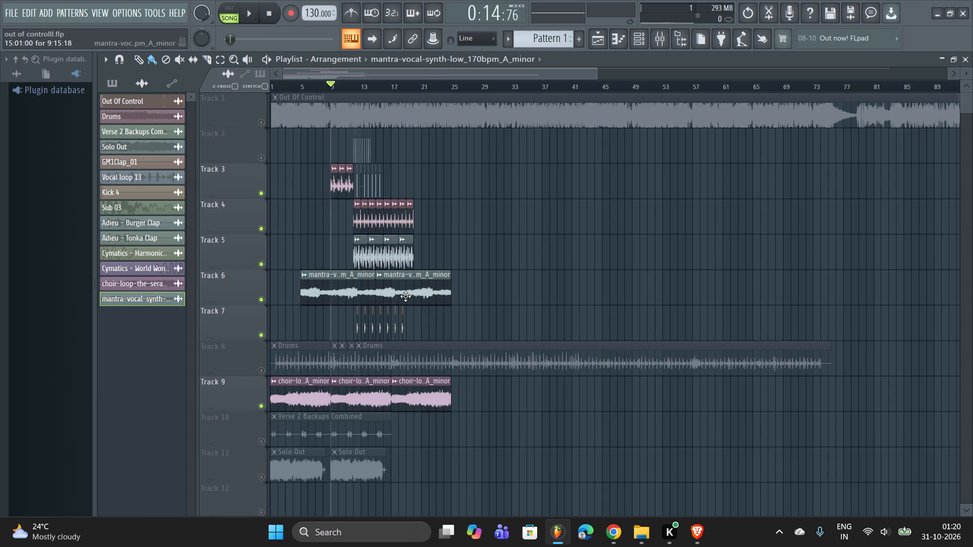
{"action": "key", "text": "alt+Tab"}
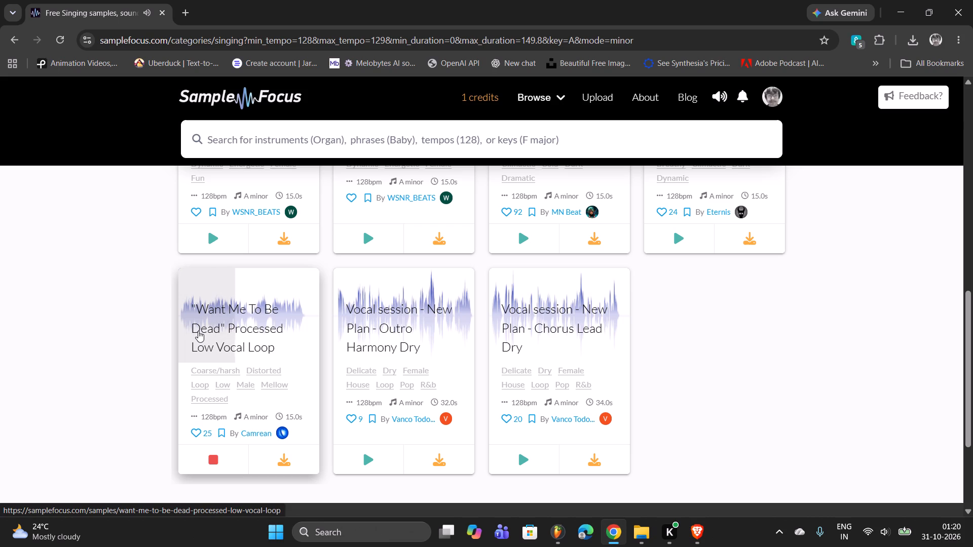
Download the "Want Me To Be Dead" Processed Low Vocal Loop and preview the remaining singing results.
{"action": "left_click", "coordinate": [290, 461]}
{"action": "scroll", "coordinate": [315, 391], "scroll_direction": "up", "scroll_amount": 2}
{"action": "scroll", "coordinate": [278, 292], "scroll_direction": "up", "scroll_amount": 1}
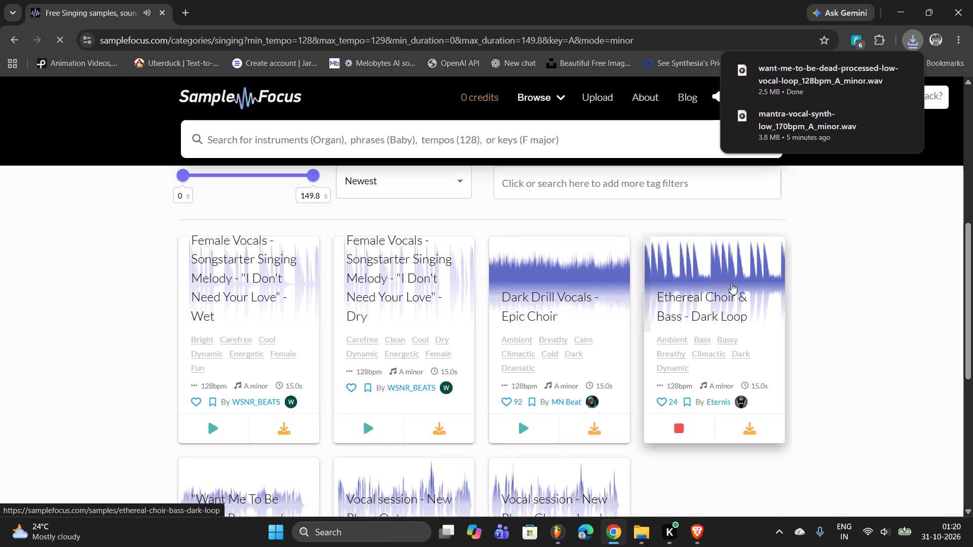
{"action": "scroll", "coordinate": [727, 285], "scroll_direction": "down", "scroll_amount": 5}
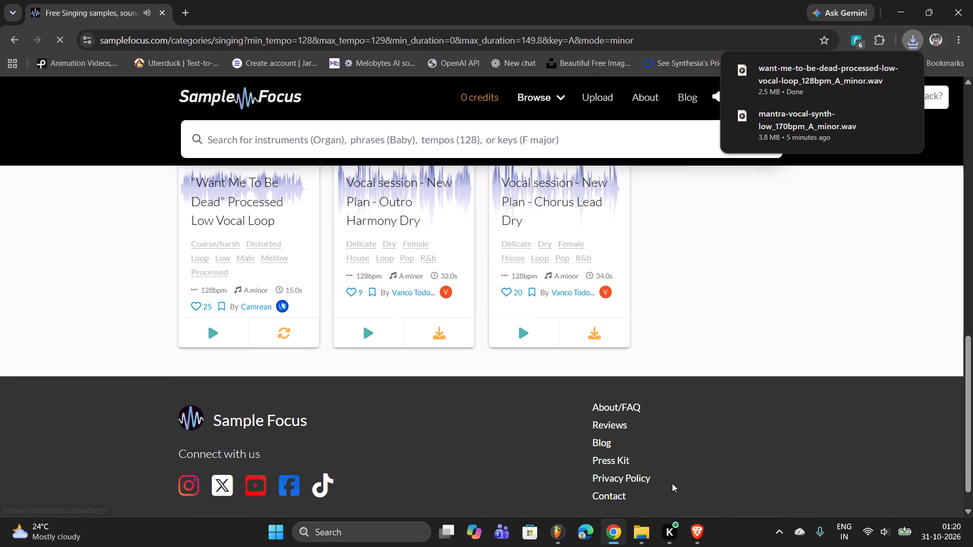
Bring the downloaded want-me-to-be-dead vocal loop from the Downloads folder into the FL Studio playlist, on Track 6 after the existing clips.
{"action": "left_click", "coordinate": [647, 523]}
{"action": "left_click", "coordinate": [45, 213]}
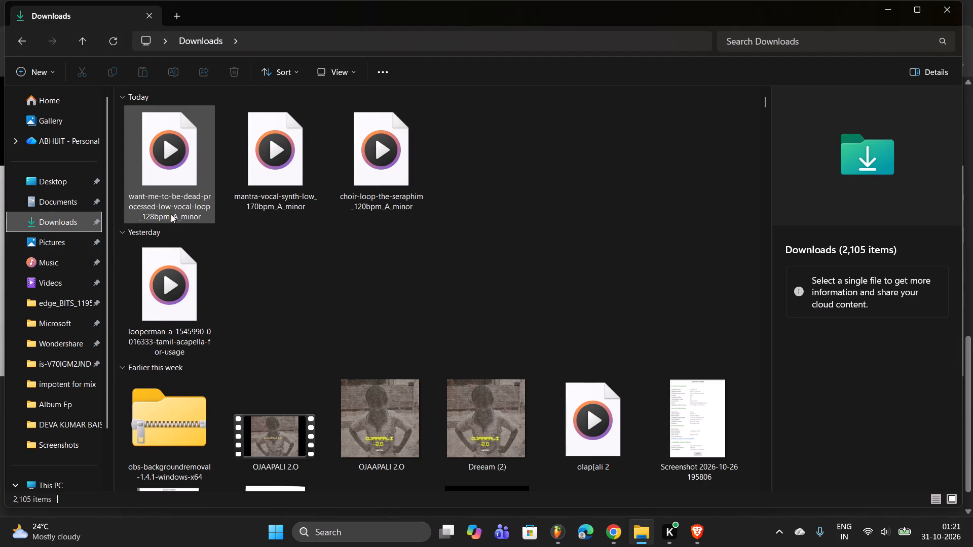
{"action": "left_click_drag", "start_coordinate": [156, 178], "coordinate": [534, 285]}
{"action": "key", "text": "alt+Tab"}
{"action": "key", "text": "alt+Tab"}
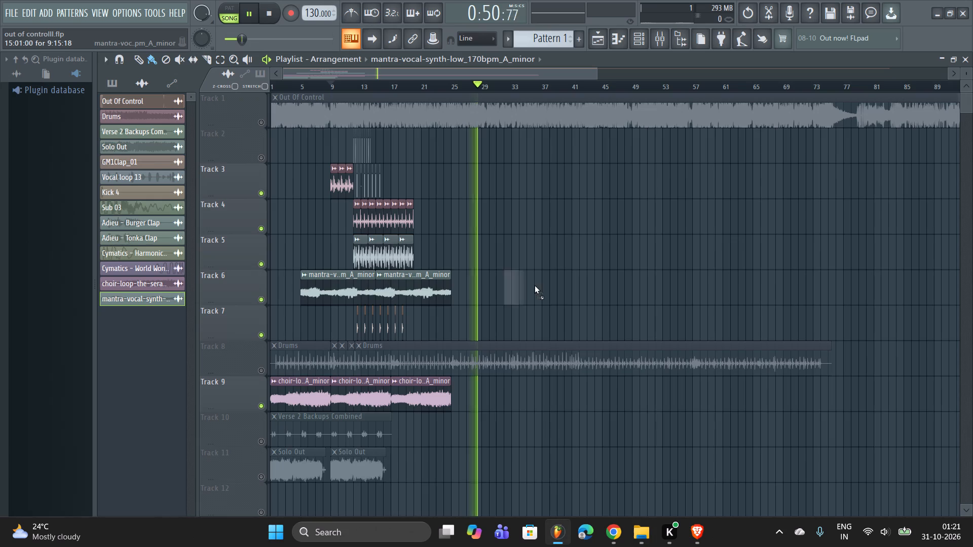
Place the want-me-to-be-dead vocal clip at bar 37 on Track 6 and fit its tempo using the 75 to 150 BPM range.
{"action": "left_click_drag", "start_coordinate": [534, 285], "coordinate": [569, 263]}
{"action": "left_click_drag", "start_coordinate": [597, 251], "coordinate": [568, 299]}
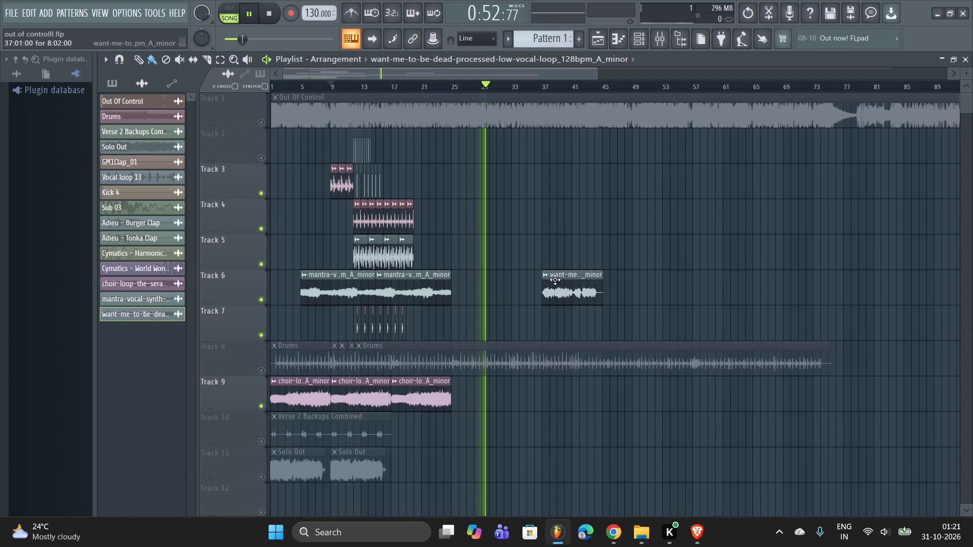
{"action": "left_click", "coordinate": [545, 273]}
{"action": "left_click", "coordinate": [645, 348]}
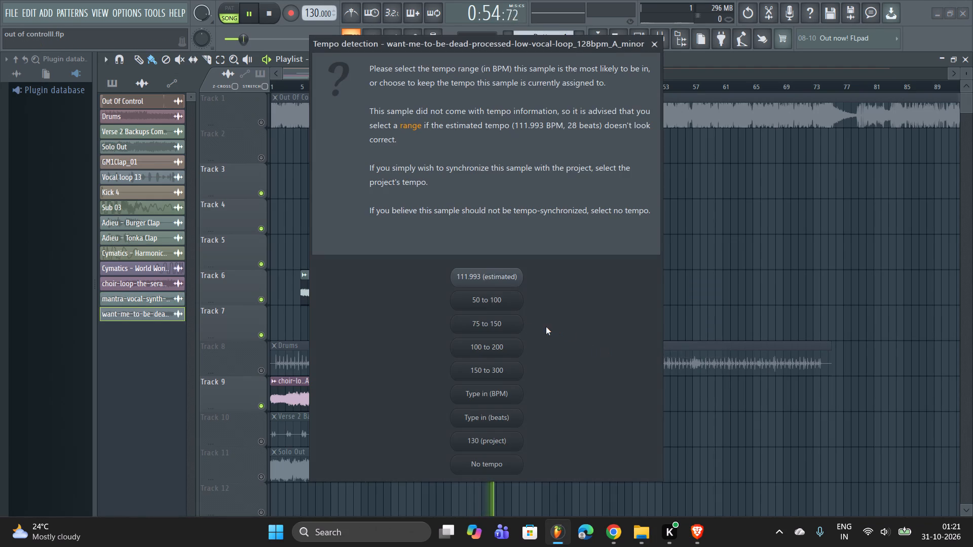
{"action": "left_click", "coordinate": [500, 326]}
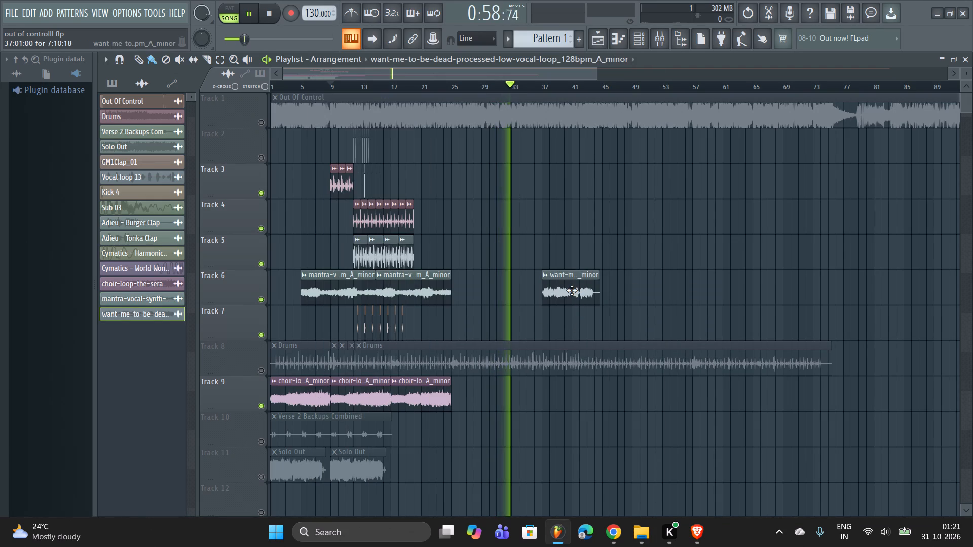
Insert an empty track above the mantra vocals as Track 6 and move the want-me-to-be-dead clip onto it, starting at bar 12.
{"action": "right_click", "coordinate": [252, 285]}
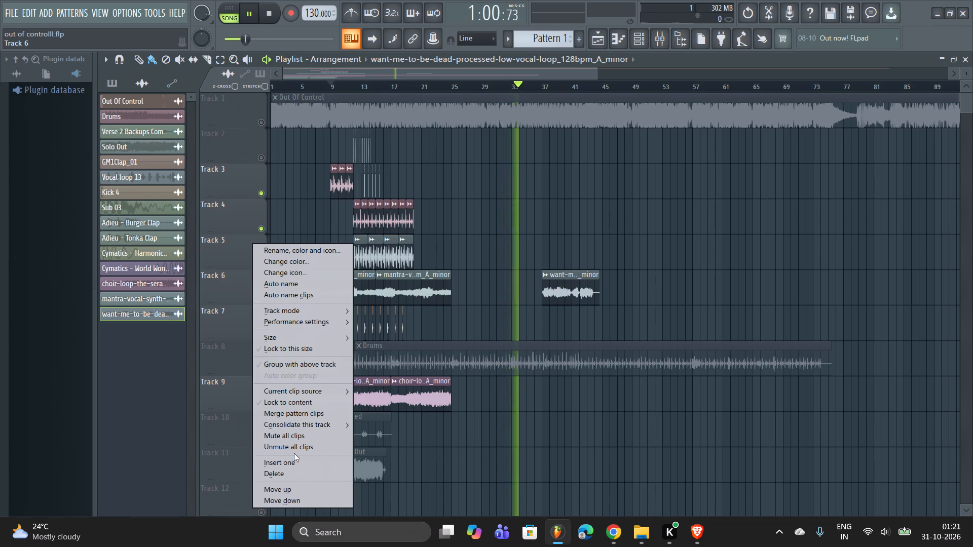
{"action": "left_click", "coordinate": [299, 463]}
{"action": "left_click_drag", "start_coordinate": [563, 329], "coordinate": [368, 281]}
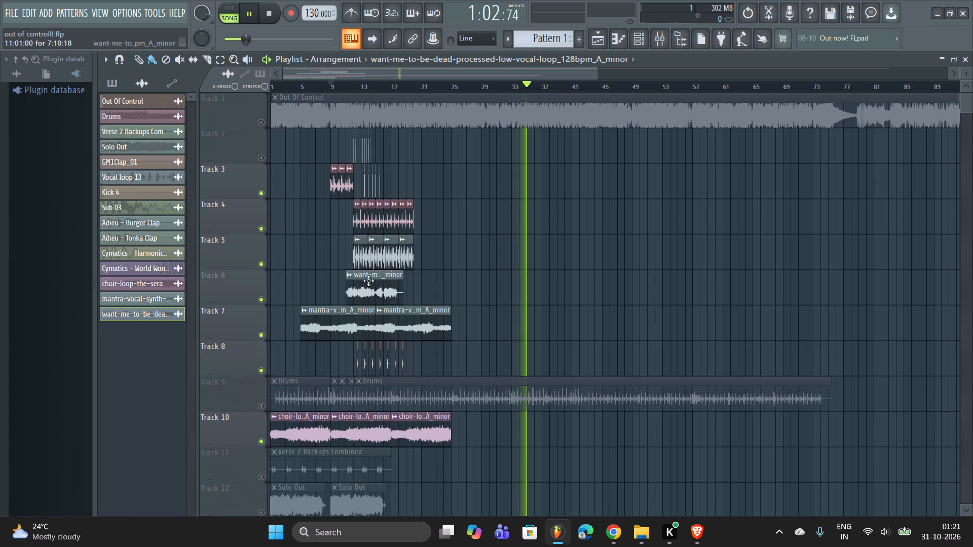
{"action": "left_click_drag", "start_coordinate": [368, 281], "coordinate": [373, 282]}
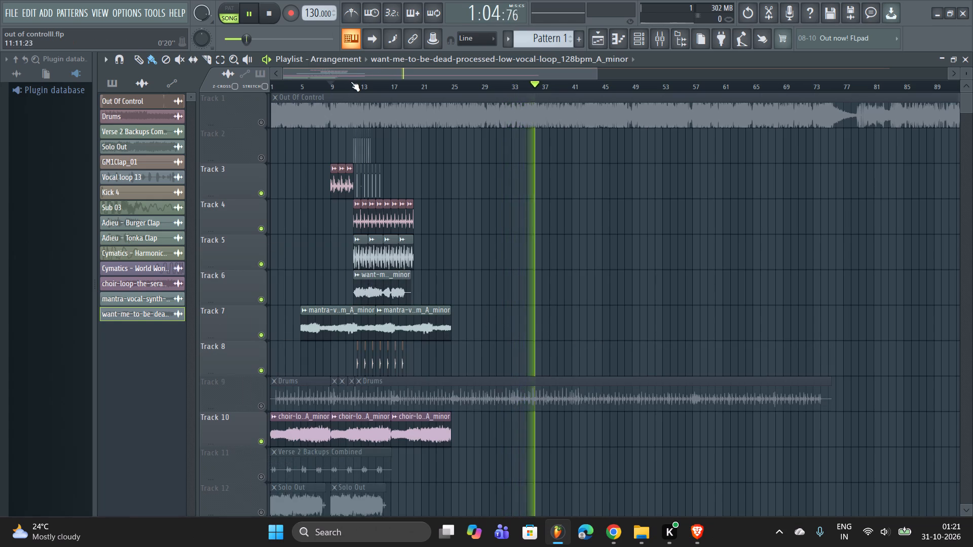
Play the arrangement from bar 12, compare it with Track 4 muted and unmuted, and mute Track 8.
{"action": "left_click", "coordinate": [351, 82]}
{"action": "key", "text": "space"}
{"action": "key", "text": "space"}
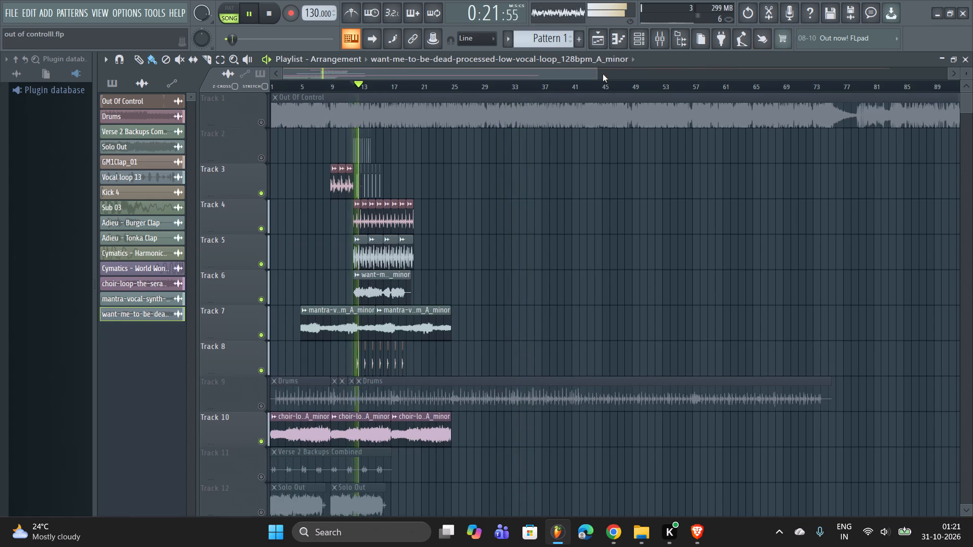
{"action": "left_click_drag", "start_coordinate": [595, 76], "coordinate": [377, 97]}
{"action": "left_click", "coordinate": [262, 223]}
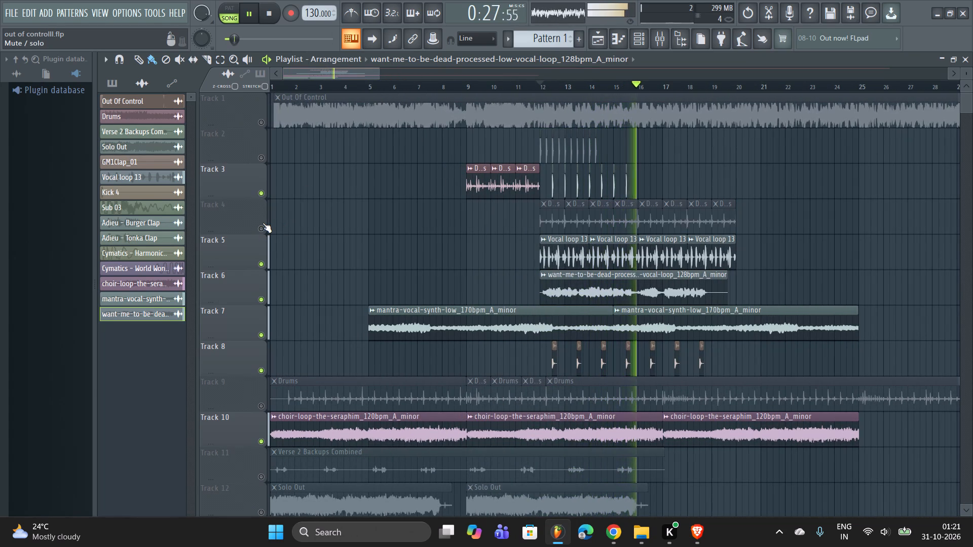
{"action": "left_click", "coordinate": [263, 223]}
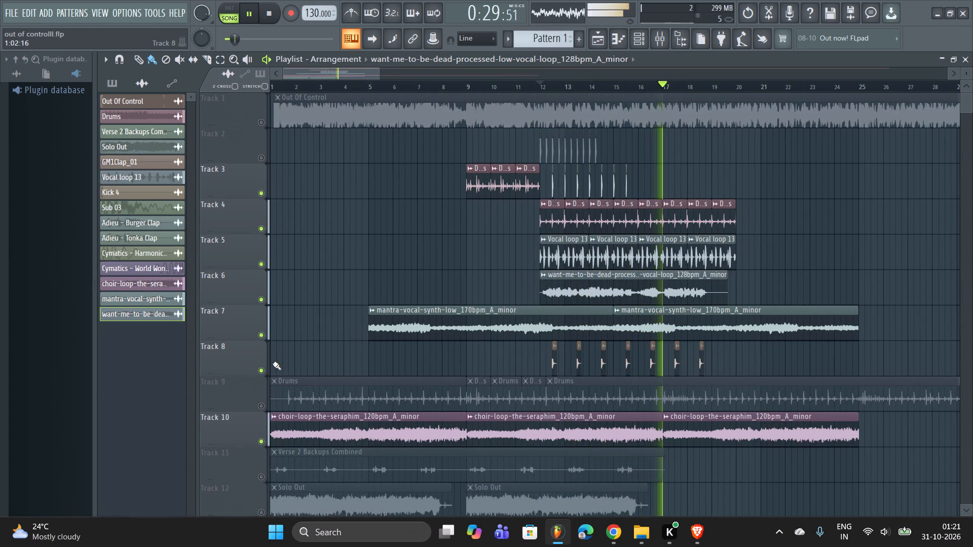
{"action": "left_click", "coordinate": [260, 373]}
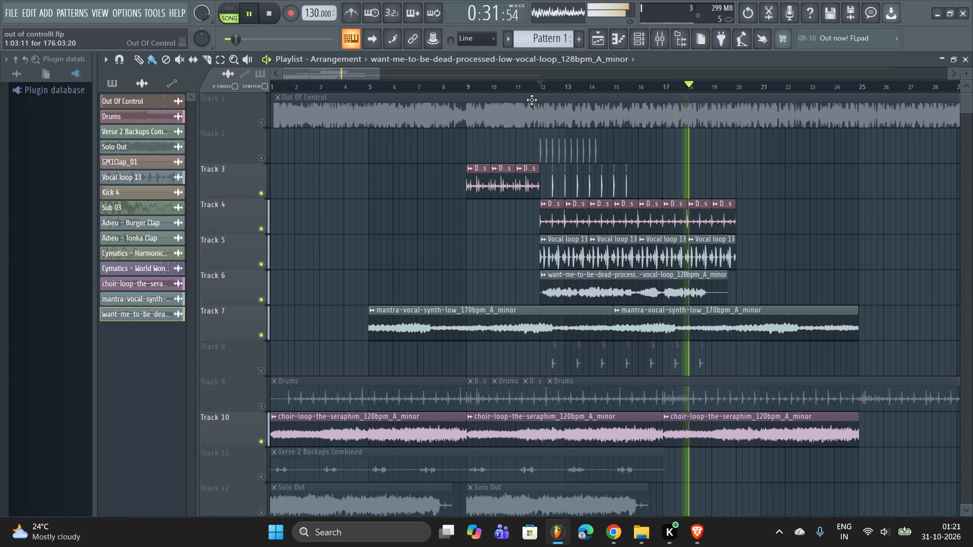
{"action": "left_click", "coordinate": [539, 89]}
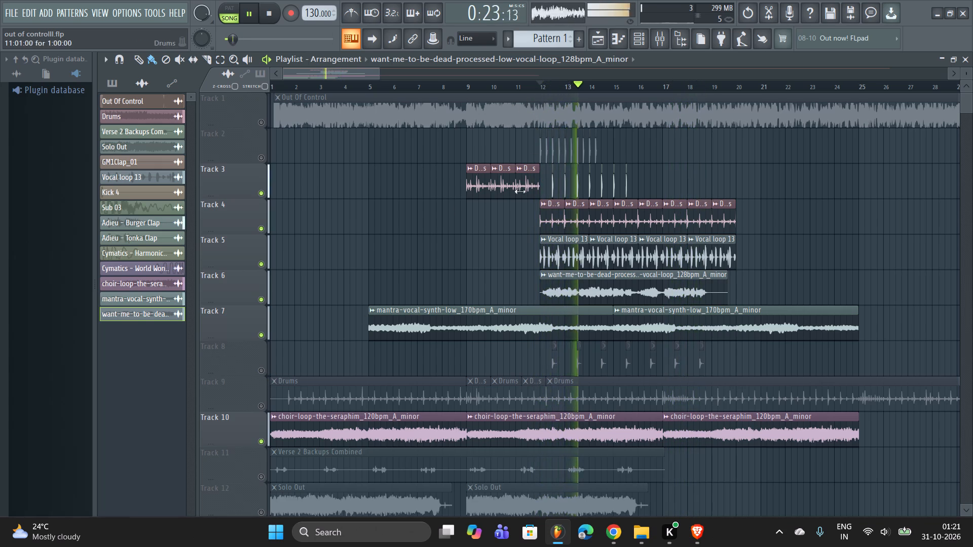
Move the middle choir-loop-the-seraphim clip at bar 9 from Track 10 down to Track 13.
{"action": "scroll", "coordinate": [425, 235], "scroll_direction": "down", "scroll_amount": 2}
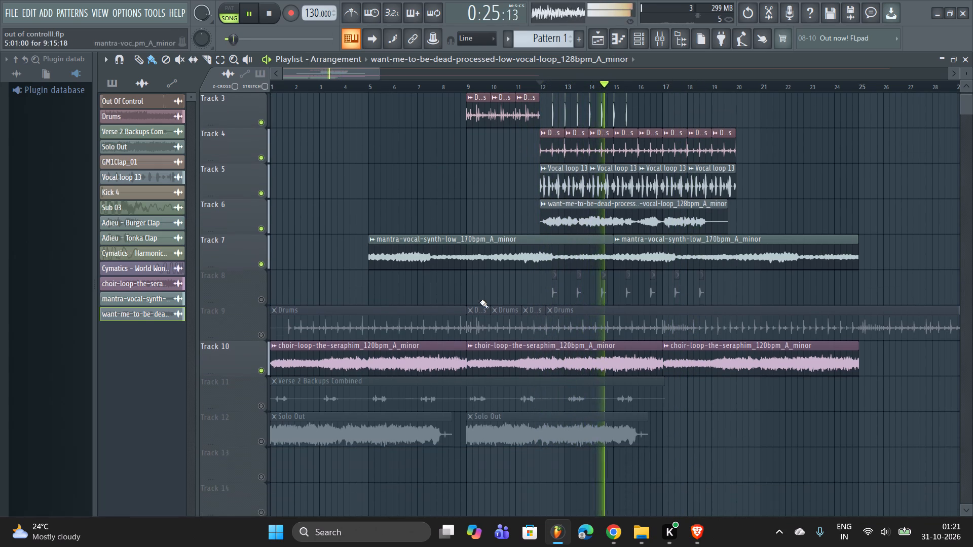
{"action": "left_click_drag", "start_coordinate": [570, 368], "coordinate": [572, 370]}
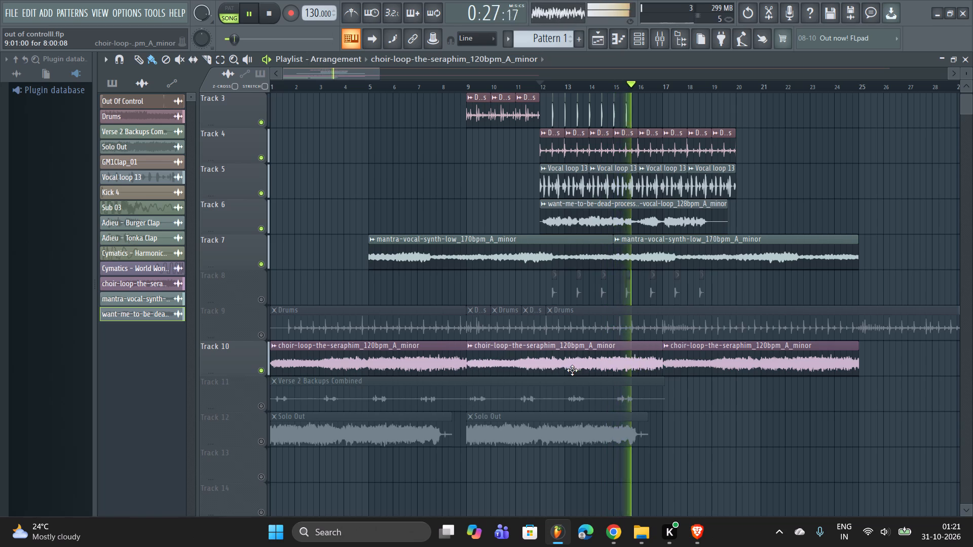
{"action": "left_click_drag", "start_coordinate": [572, 370], "coordinate": [571, 500]}
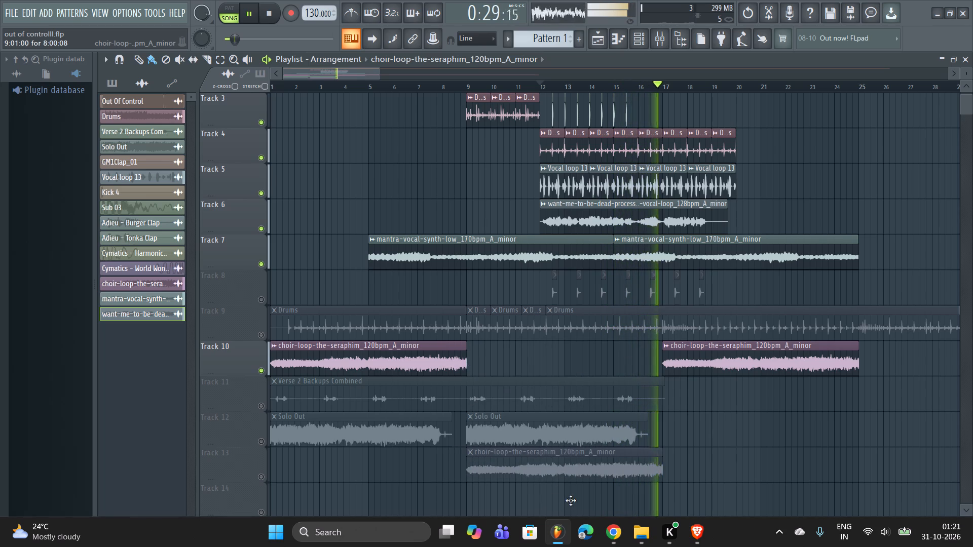
{"action": "left_click_drag", "start_coordinate": [571, 500], "coordinate": [572, 499]}
{"action": "right_click", "coordinate": [588, 492]}
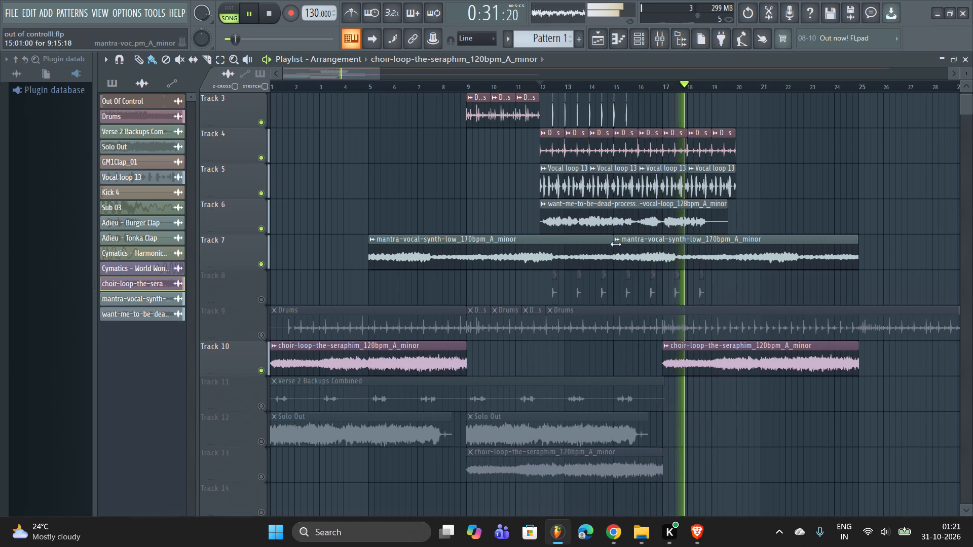
Unmute Track 2 and replay the arrangement from bar 12 to hear the kicks with the vocals.
{"action": "scroll", "coordinate": [586, 211], "scroll_direction": "up", "scroll_amount": 4}
{"action": "key", "text": "space"}
{"action": "key", "text": "space"}
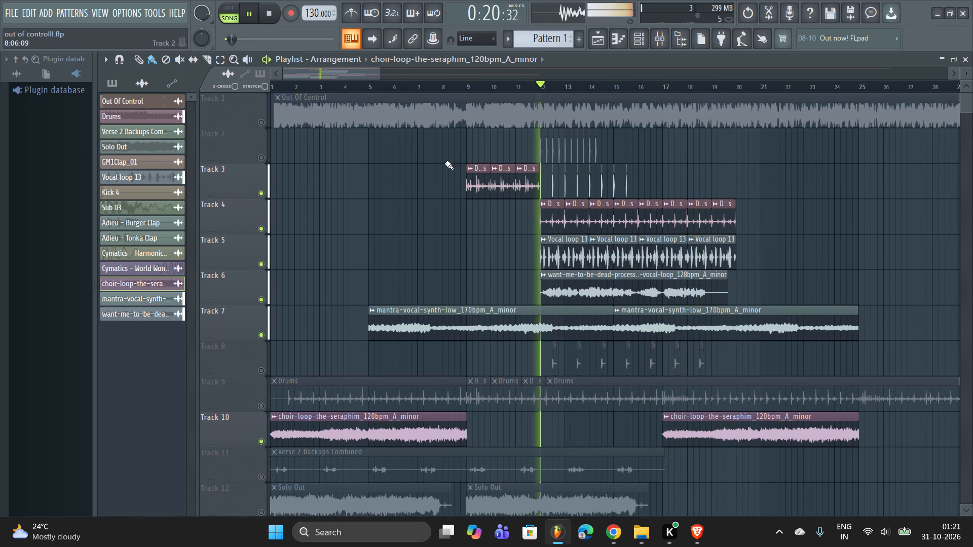
{"action": "left_click", "coordinate": [258, 158]}
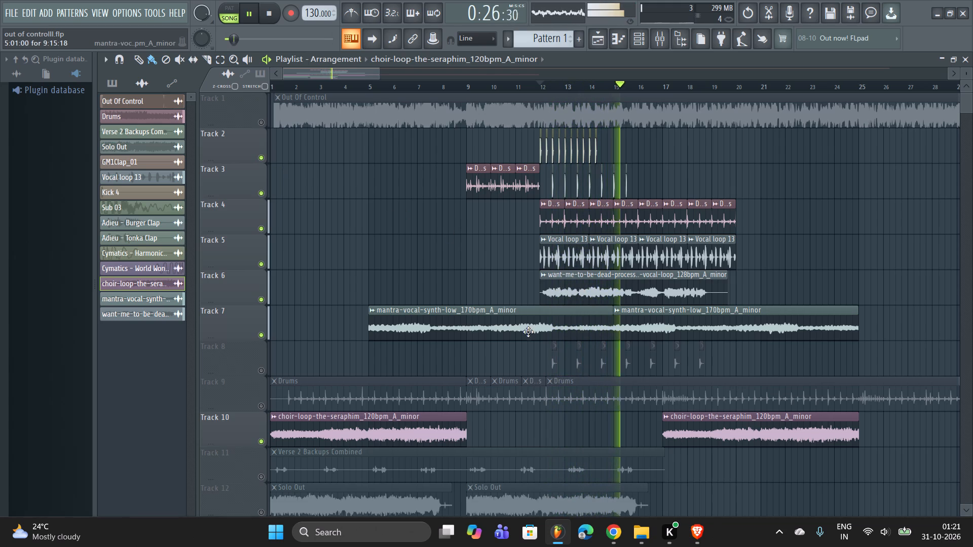
{"action": "key", "text": "space"}
{"action": "key", "text": "space"}
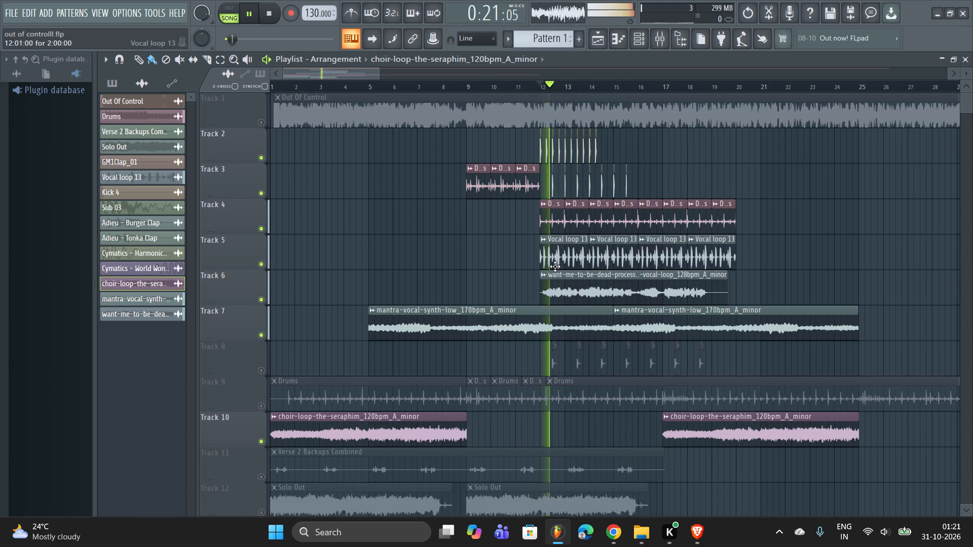
Mute Tracks 4, 3 and 5 one after another, replaying the section from bar 12 to compare the mix.
{"action": "left_click", "coordinate": [262, 225]}
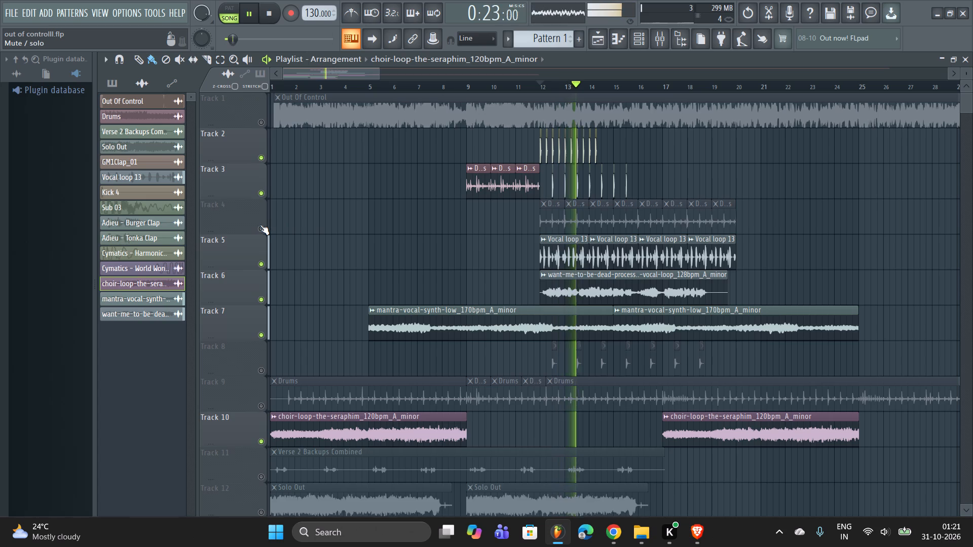
{"action": "scroll", "coordinate": [261, 228], "scroll_direction": "down", "scroll_amount": 4}
{"action": "scroll", "coordinate": [265, 233], "scroll_direction": "up", "scroll_amount": 3}
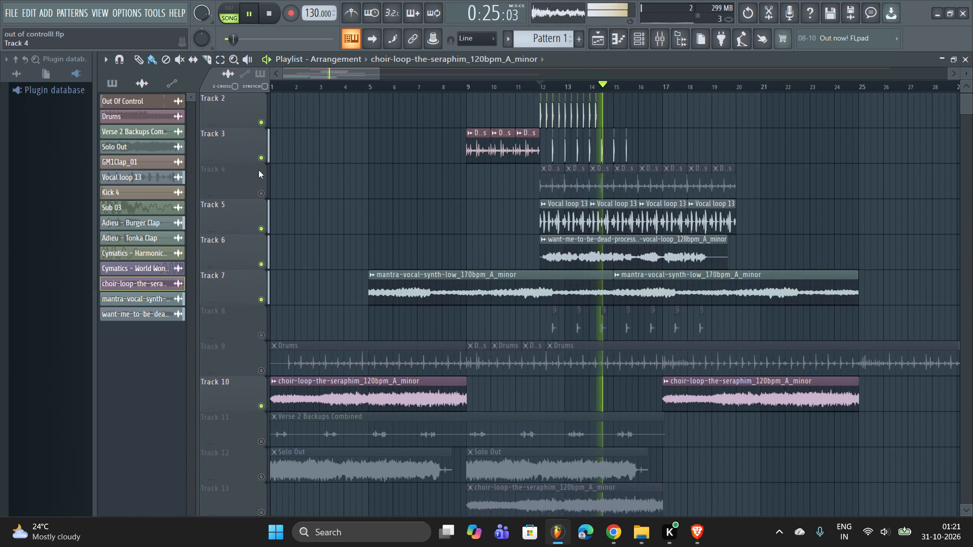
{"action": "left_click", "coordinate": [265, 156]}
{"action": "scroll", "coordinate": [434, 241], "scroll_direction": "down", "scroll_amount": 5}
{"action": "scroll", "coordinate": [433, 244], "scroll_direction": "up", "scroll_amount": 8}
{"action": "key", "text": "space"}
{"action": "key", "text": "space"}
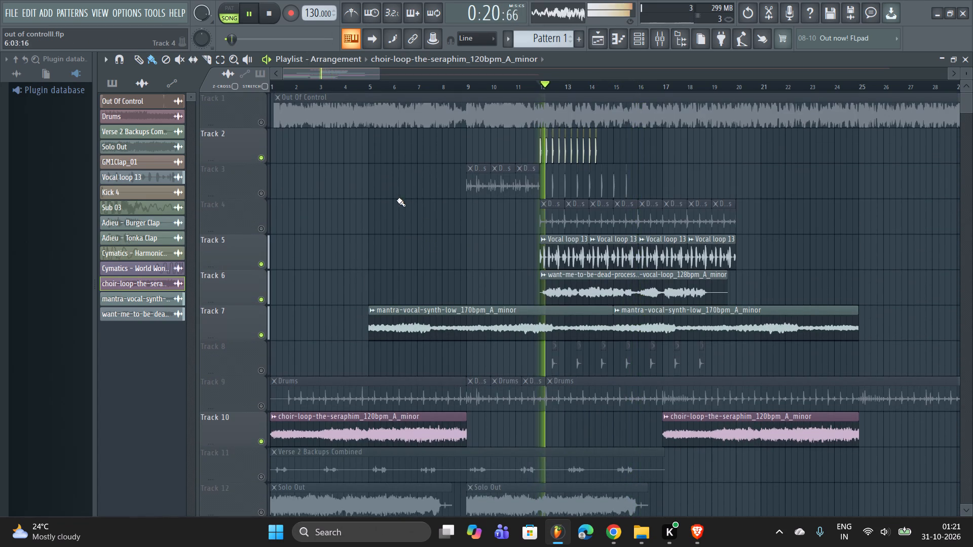
{"action": "left_click", "coordinate": [265, 261]}
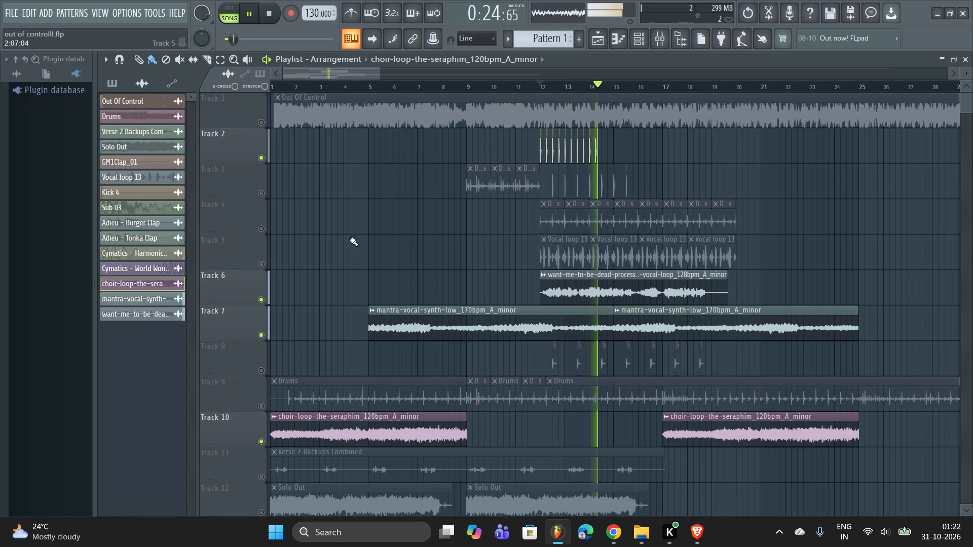
{"action": "key", "text": "space"}
{"action": "key", "text": "space"}
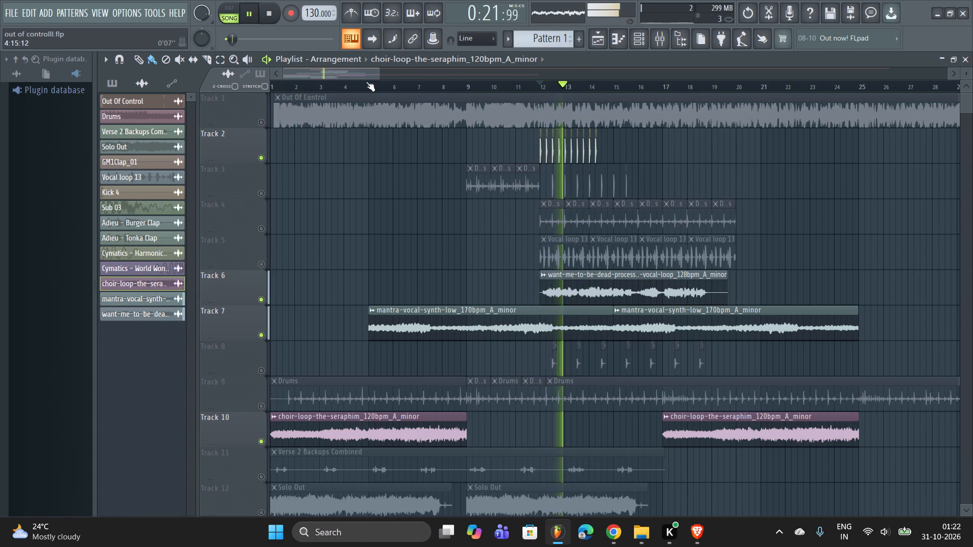
Play the arrangement from bar 6, unmute Track 3, and replay from bar 9.
{"action": "left_click_drag", "start_coordinate": [366, 82], "coordinate": [390, 81]}
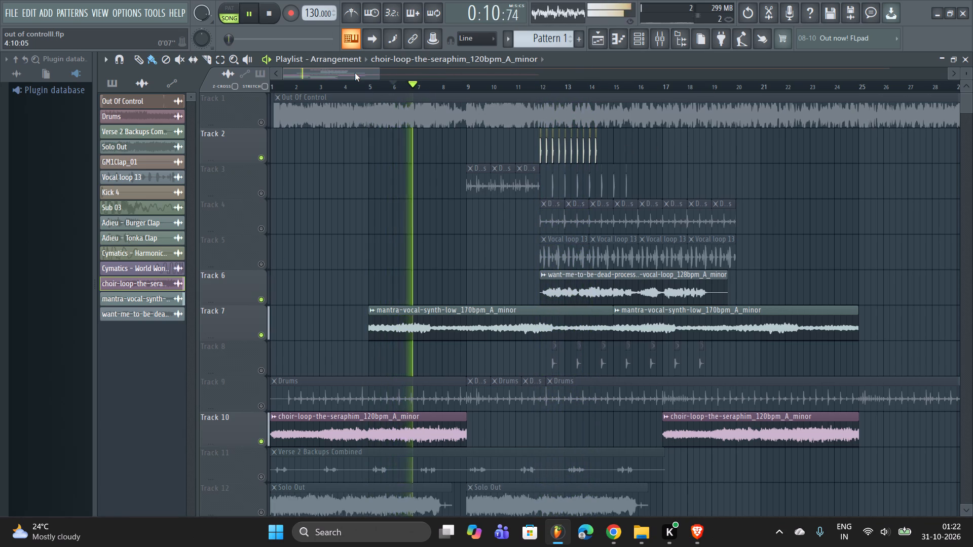
{"action": "left_click_drag", "start_coordinate": [355, 73], "coordinate": [383, 71]}
{"action": "left_click_drag", "start_coordinate": [383, 71], "coordinate": [366, 71]}
{"action": "left_click", "coordinate": [261, 184]}
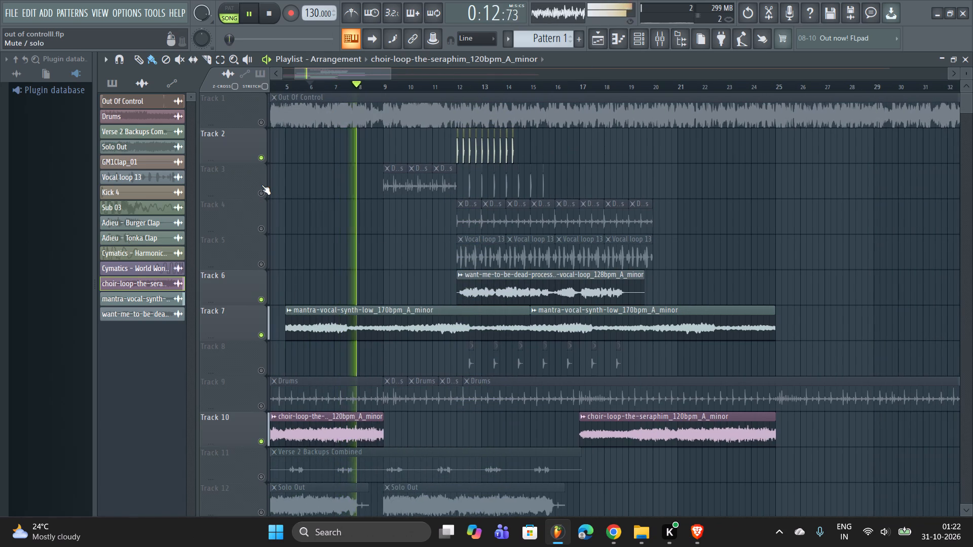
{"action": "left_click", "coordinate": [263, 189]}
{"action": "left_click", "coordinate": [383, 83]}
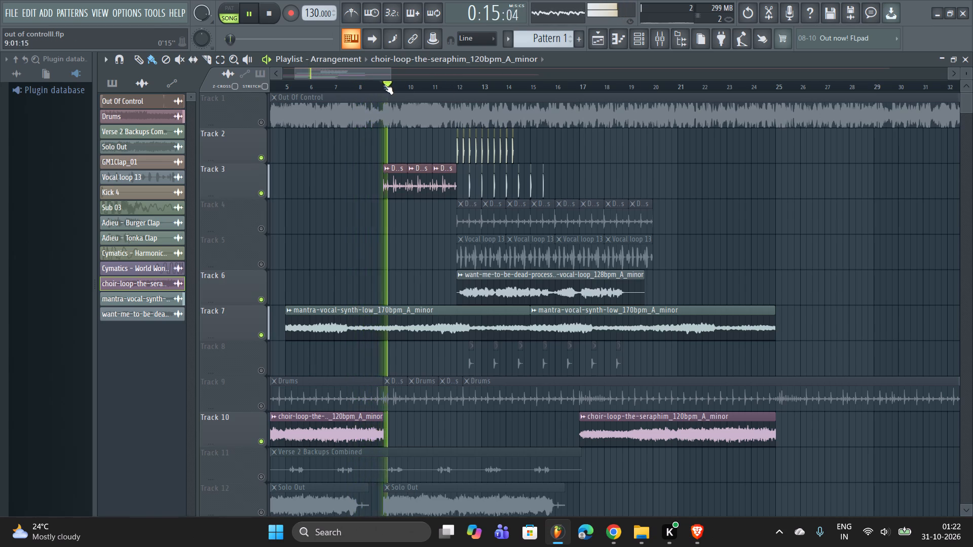
Select the Cymatics kick clips on Track 2 from bar 12 and duplicate them directly after the existing run.
{"action": "left_click_drag", "start_coordinate": [373, 69], "coordinate": [398, 70]}
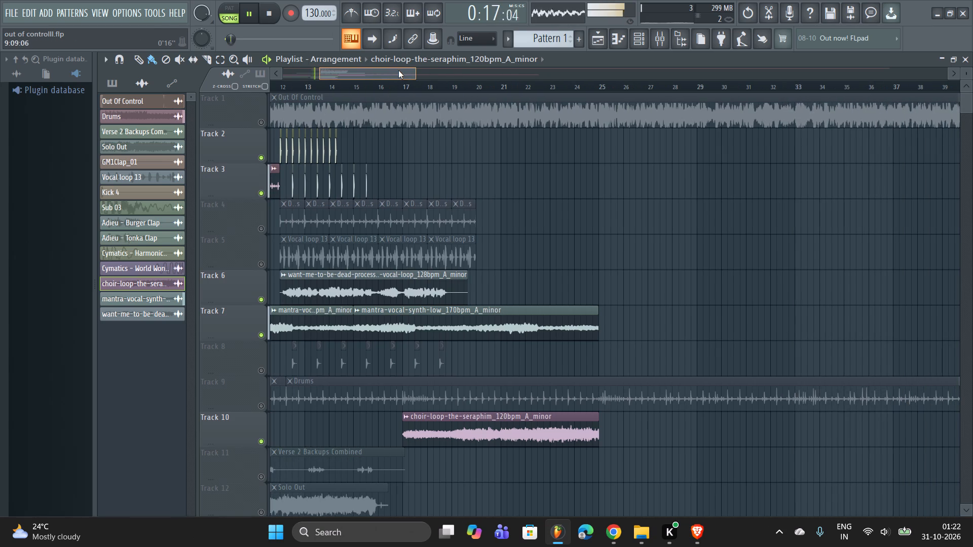
{"action": "left_click_drag", "start_coordinate": [398, 70], "coordinate": [398, 71]}
{"action": "left_click_drag", "start_coordinate": [414, 72], "coordinate": [370, 80]}
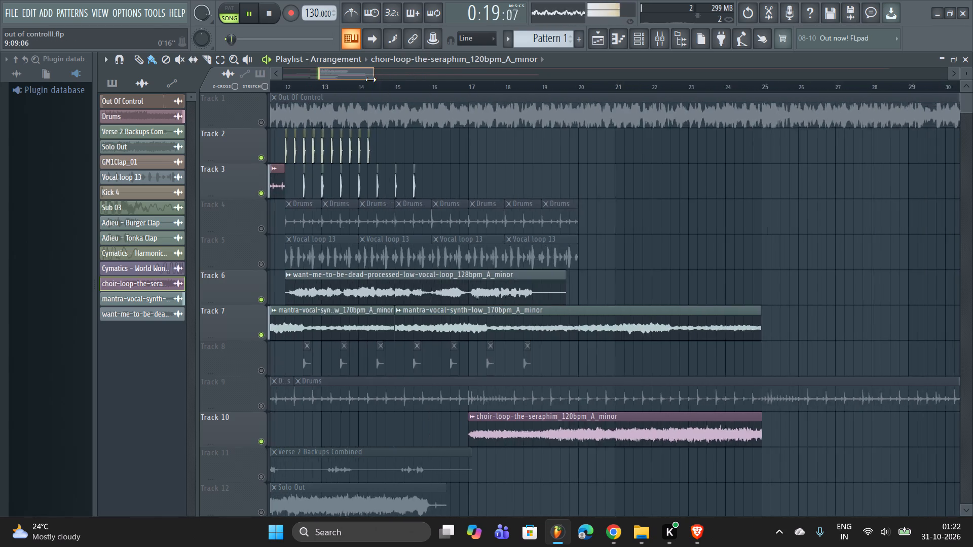
{"action": "left_click_drag", "start_coordinate": [370, 80], "coordinate": [351, 83]}
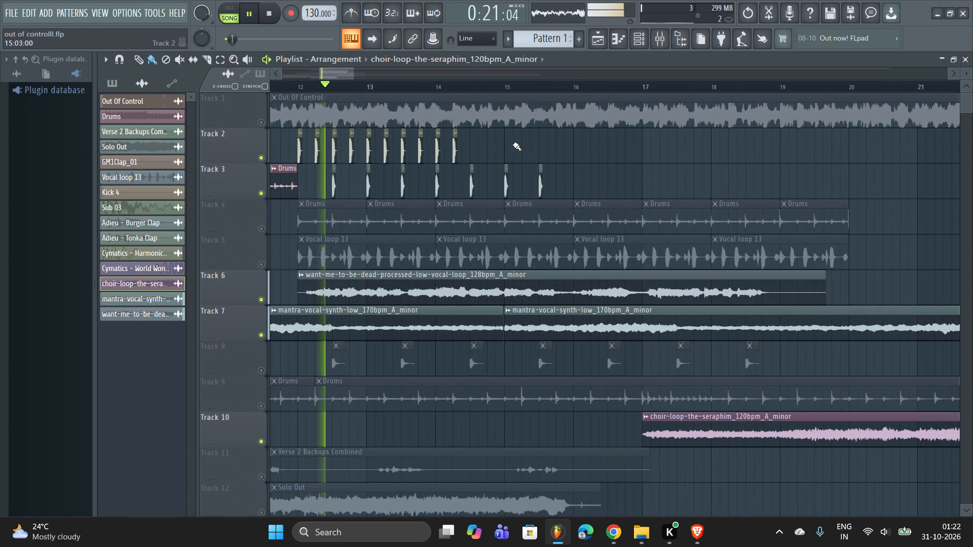
{"action": "left_click_drag", "start_coordinate": [512, 143], "coordinate": [254, 160], "text": "ctrl"}
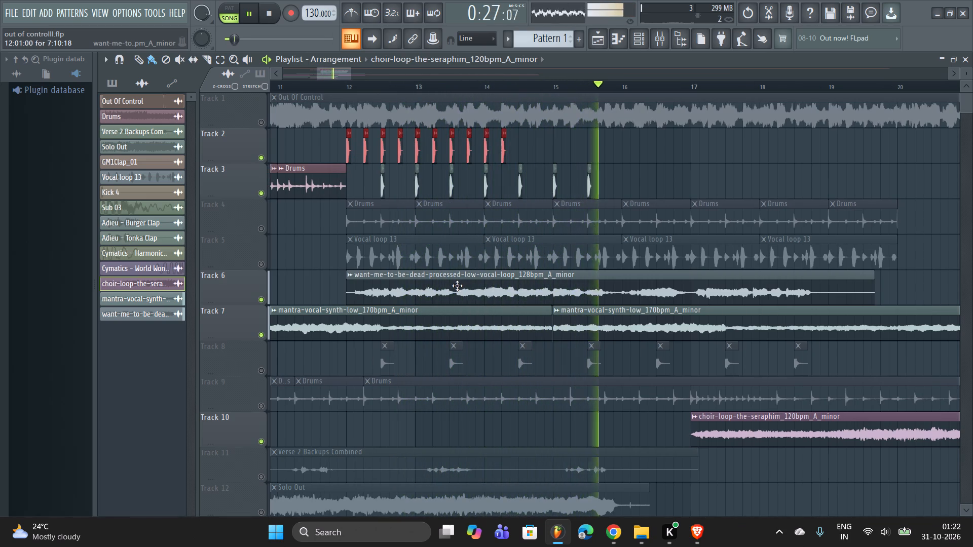
{"action": "key", "text": "space"}
{"action": "key", "text": "space"}
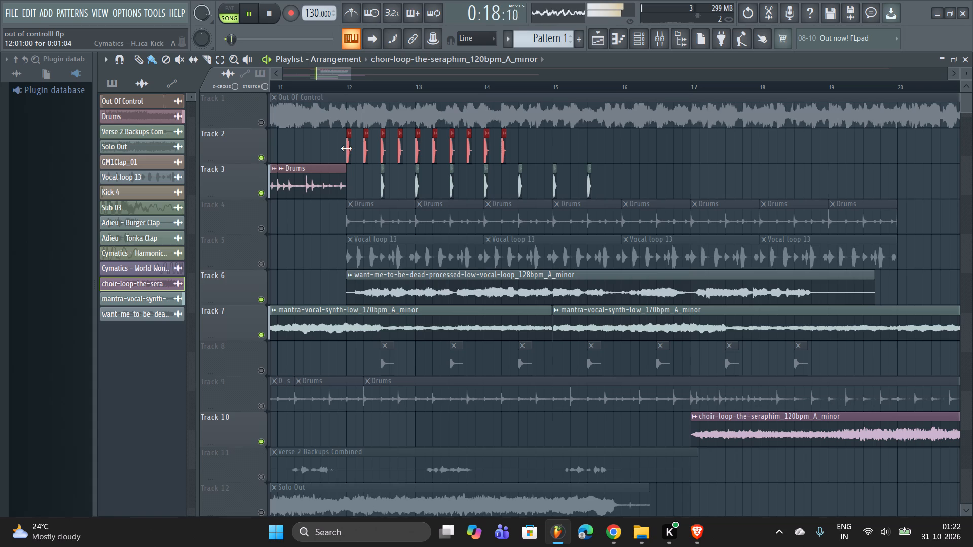
{"action": "left_click_drag", "start_coordinate": [349, 149], "coordinate": [530, 148], "text": "shift"}
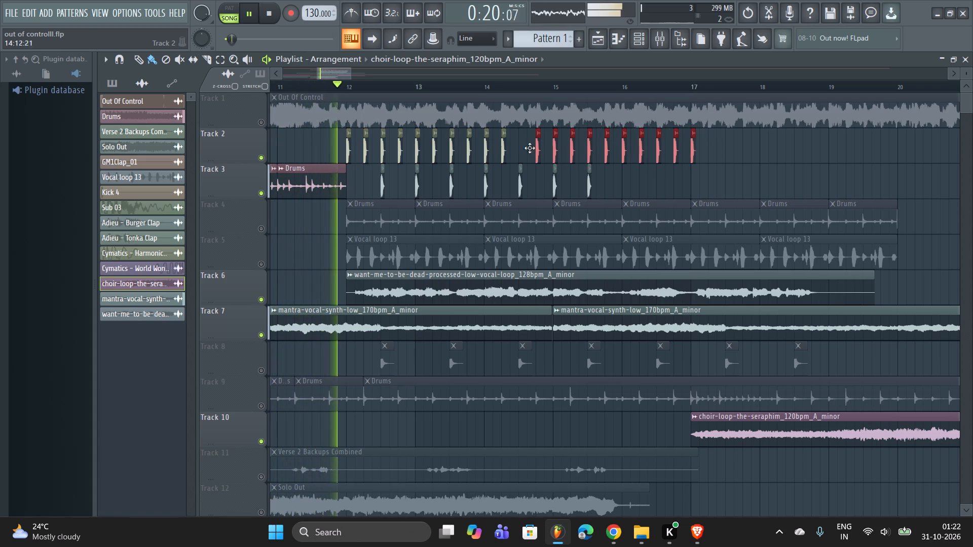
{"action": "left_click_drag", "start_coordinate": [530, 148], "coordinate": [521, 148], "text": "shift"}
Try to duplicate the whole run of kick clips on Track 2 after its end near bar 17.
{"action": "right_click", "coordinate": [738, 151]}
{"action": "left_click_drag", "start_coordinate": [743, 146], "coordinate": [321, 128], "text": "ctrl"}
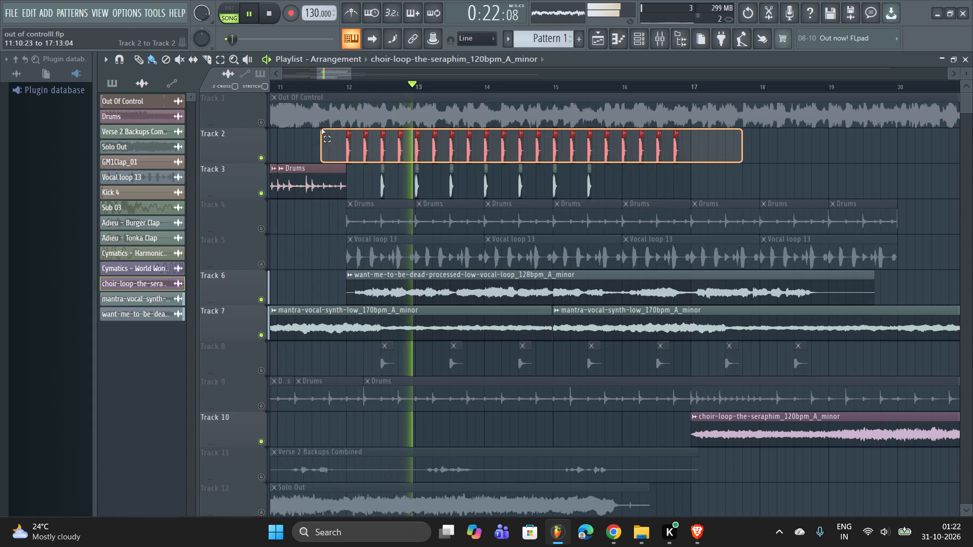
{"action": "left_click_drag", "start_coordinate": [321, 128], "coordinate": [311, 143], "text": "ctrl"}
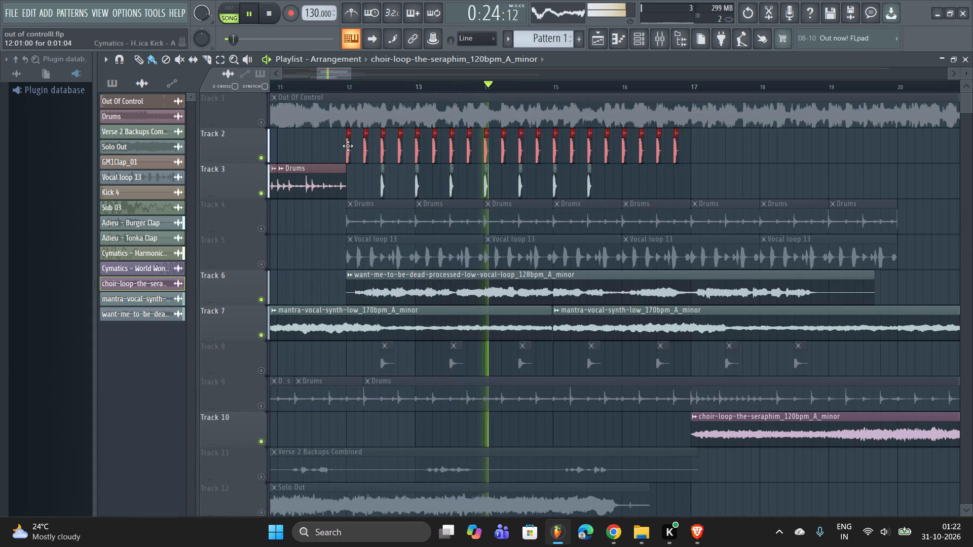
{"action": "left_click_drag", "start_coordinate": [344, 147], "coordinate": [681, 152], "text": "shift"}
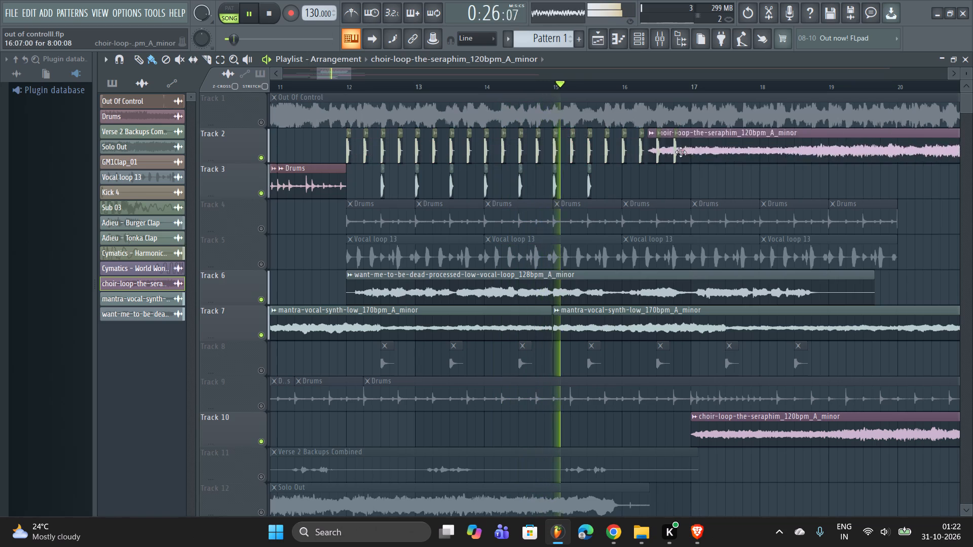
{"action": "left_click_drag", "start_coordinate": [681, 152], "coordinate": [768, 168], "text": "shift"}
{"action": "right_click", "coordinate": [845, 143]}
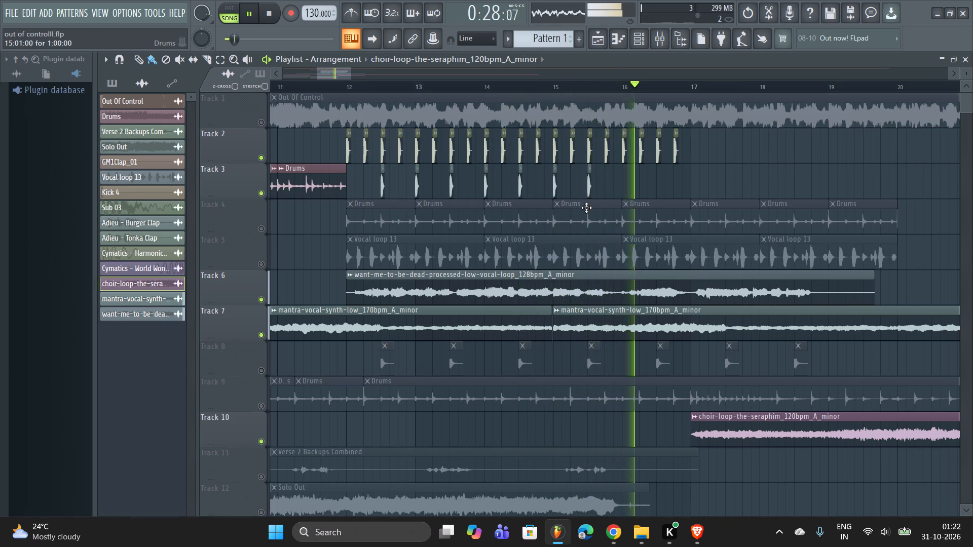
Unmute the Drums on Track 4 and Vocal loop 13 on Track 5 while playing the section from bar 12.
{"action": "key", "text": "space"}
{"action": "left_click", "coordinate": [268, 225]}
{"action": "key", "text": "space"}
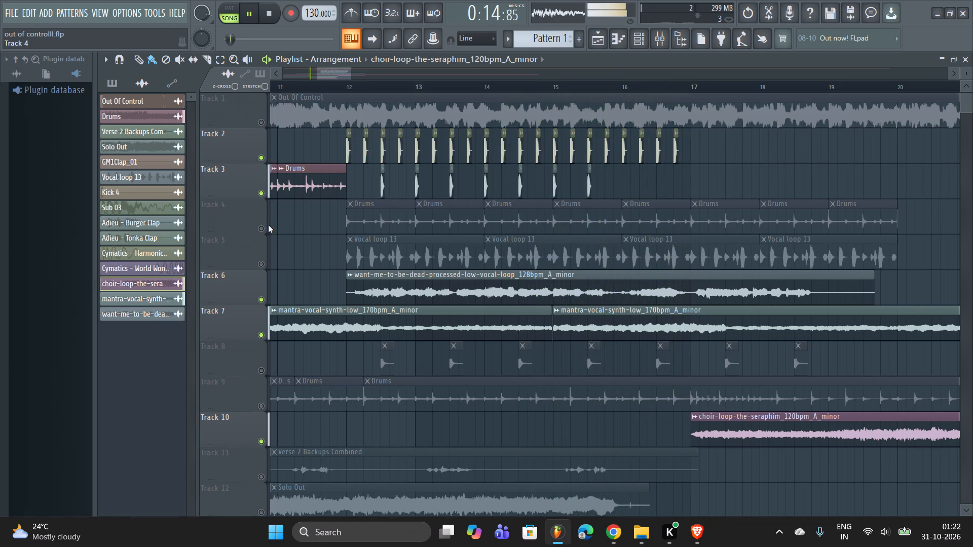
{"action": "left_click", "coordinate": [264, 225]}
{"action": "left_click", "coordinate": [347, 89]}
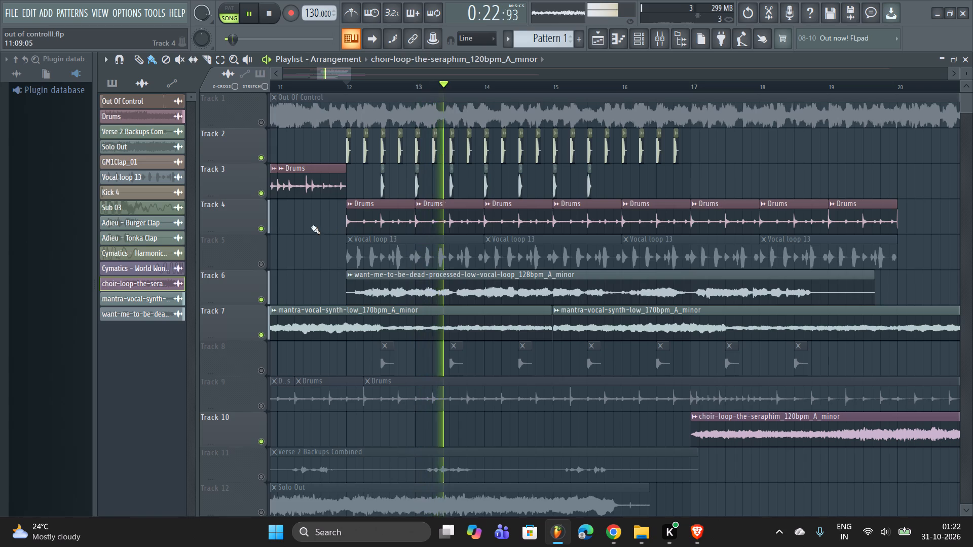
{"action": "left_click", "coordinate": [263, 264]}
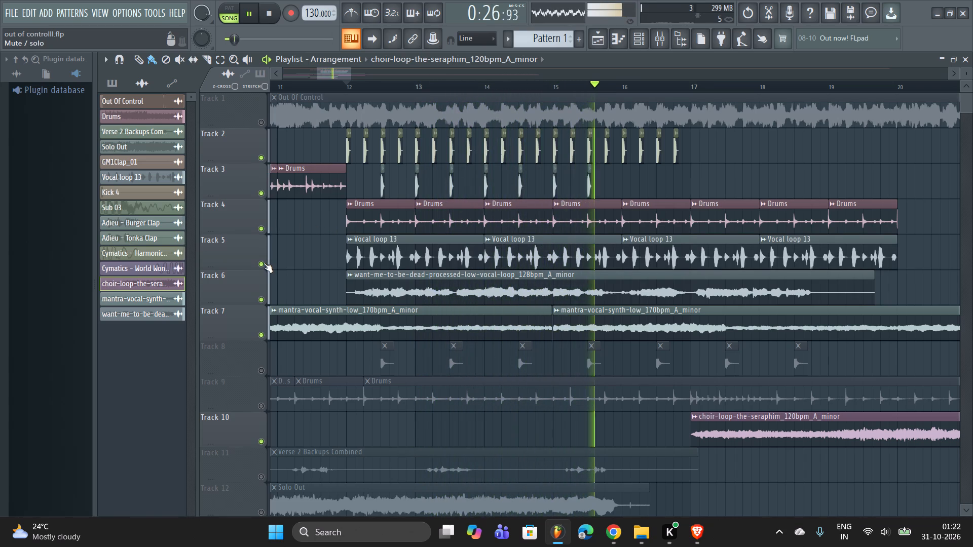
Unmute Track 8 during playback from bar 12 and move it up to the Track 4 position beside the other percussion.
{"action": "scroll", "coordinate": [372, 202], "scroll_direction": "up", "scroll_amount": 3}
{"action": "key", "text": "space"}
{"action": "scroll", "coordinate": [380, 220], "scroll_direction": "down", "scroll_amount": 3}
{"action": "key", "text": "space"}
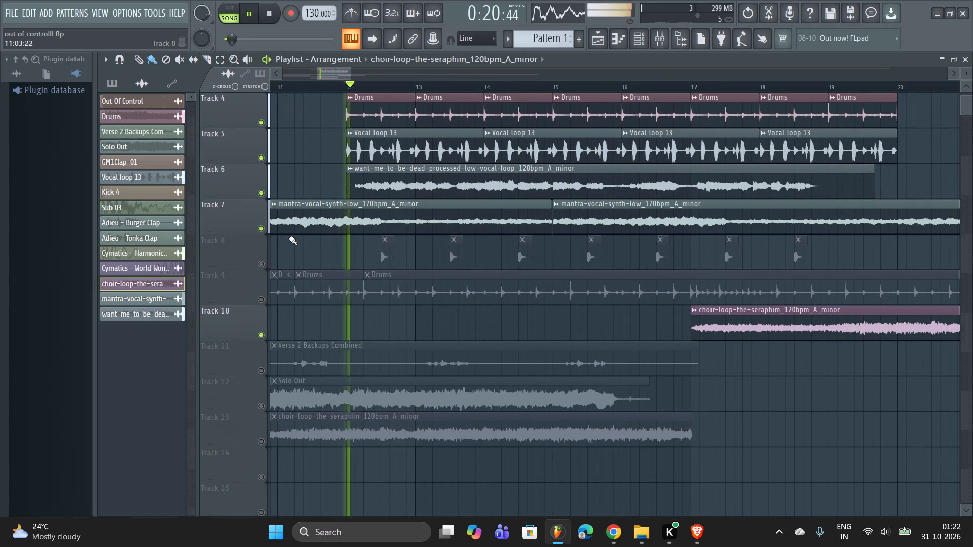
{"action": "left_click", "coordinate": [260, 265]}
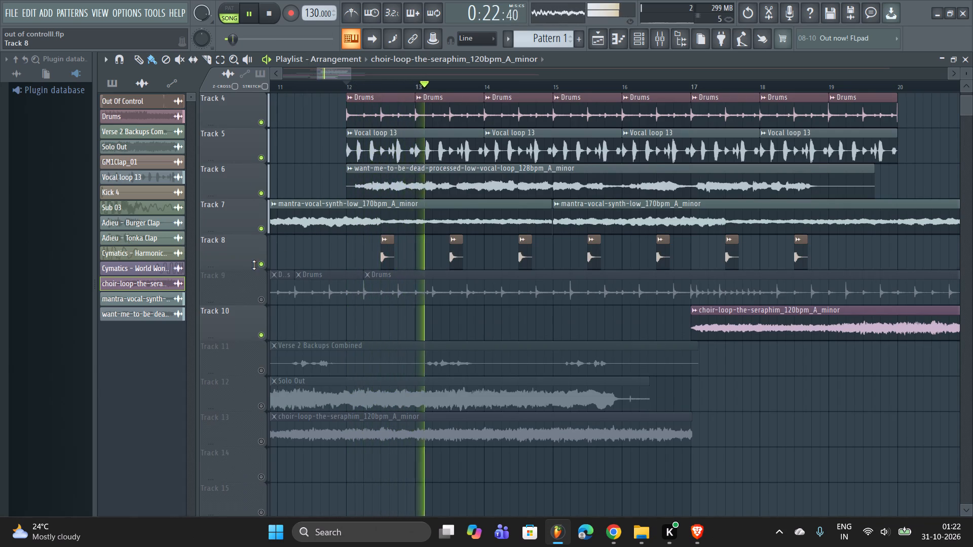
{"action": "scroll", "coordinate": [254, 265], "scroll_direction": "up", "scroll_amount": 4, "text": "shift"}
{"action": "scroll", "coordinate": [325, 118], "scroll_direction": "up", "scroll_amount": 3}
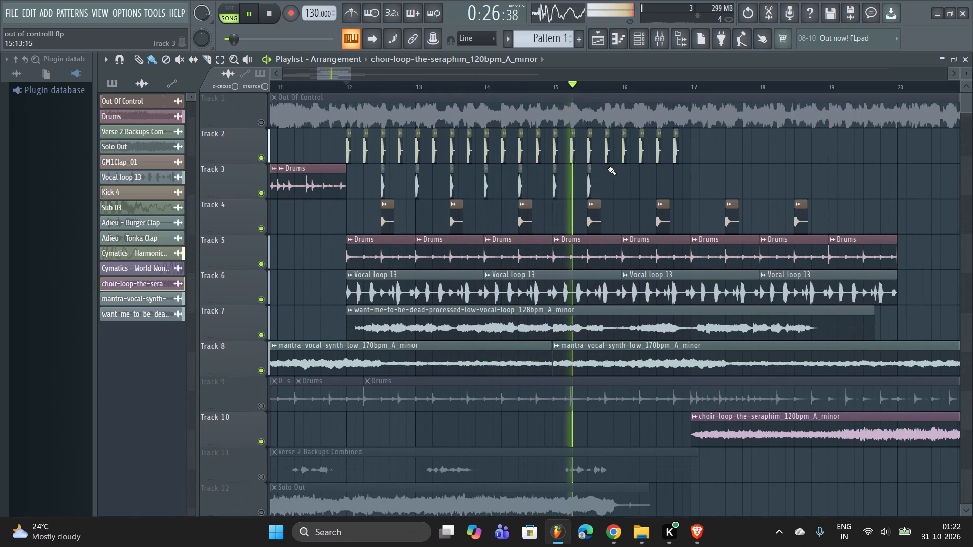
{"action": "right_click", "coordinate": [625, 183]}
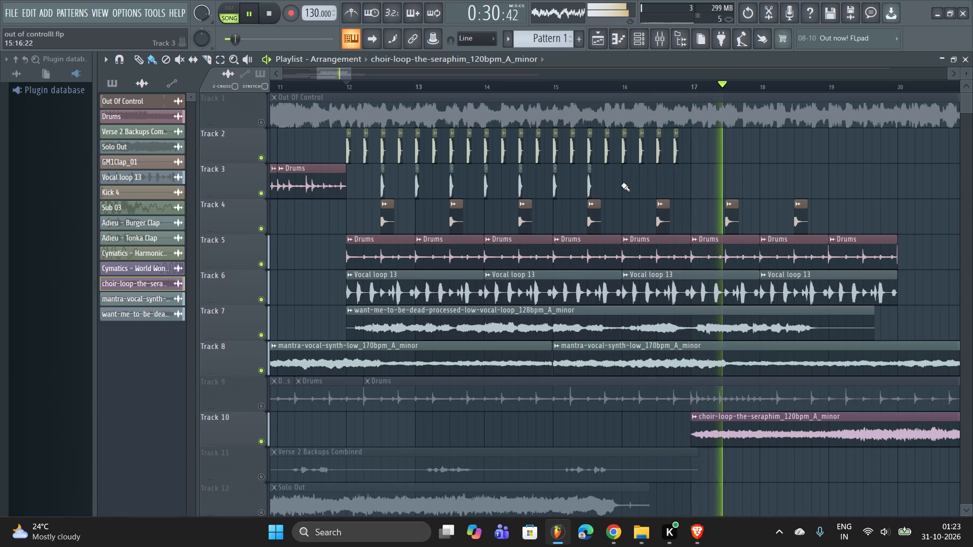
Replay from bar 12 and move the choir-loop-the-seraphim track from Track 10 up to Track 8.
{"action": "key", "text": "space"}
{"action": "scroll", "coordinate": [584, 231], "scroll_direction": "down", "scroll_amount": 4}
{"action": "key", "text": "space"}
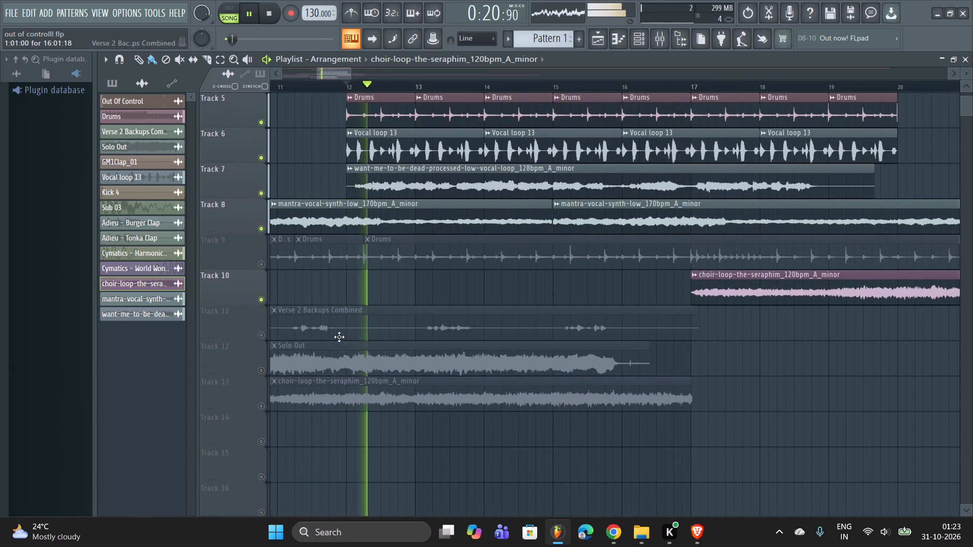
{"action": "scroll", "coordinate": [237, 281], "scroll_direction": "up", "scroll_amount": 2, "text": "shift"}
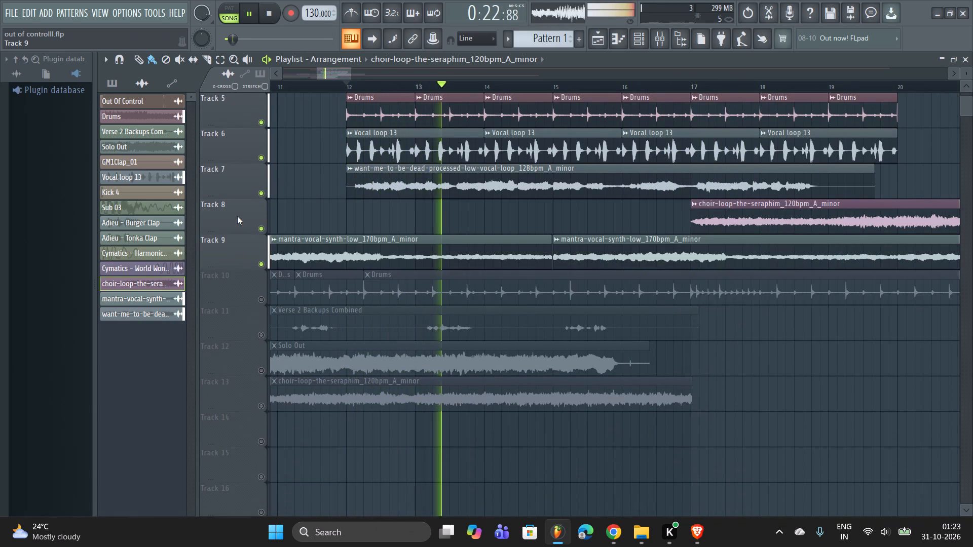
Fit the want-me-to-be-dead vocal loop on Track 7 to tempo using the 75 to 150 BPM range.
{"action": "key", "text": "space"}
{"action": "left_click", "coordinate": [350, 169]}
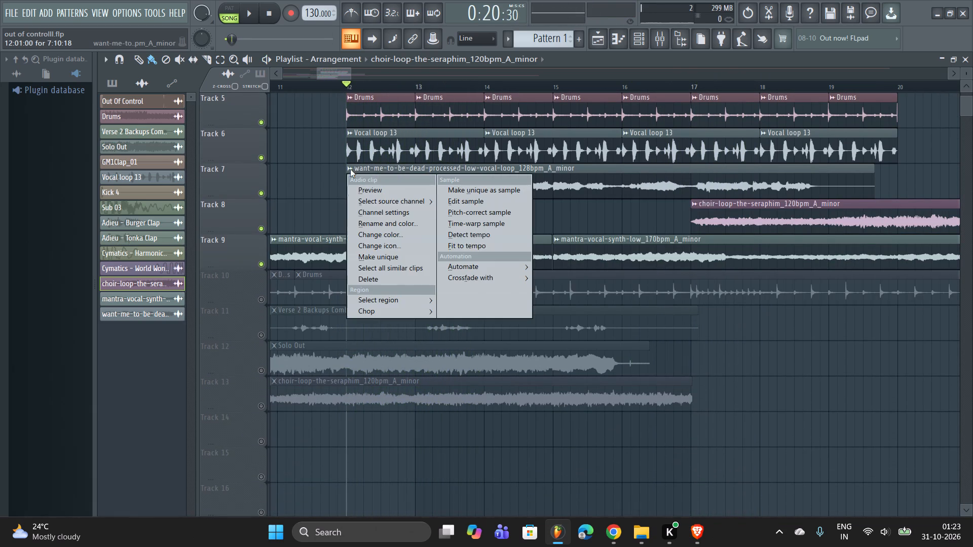
{"action": "left_click", "coordinate": [475, 246]}
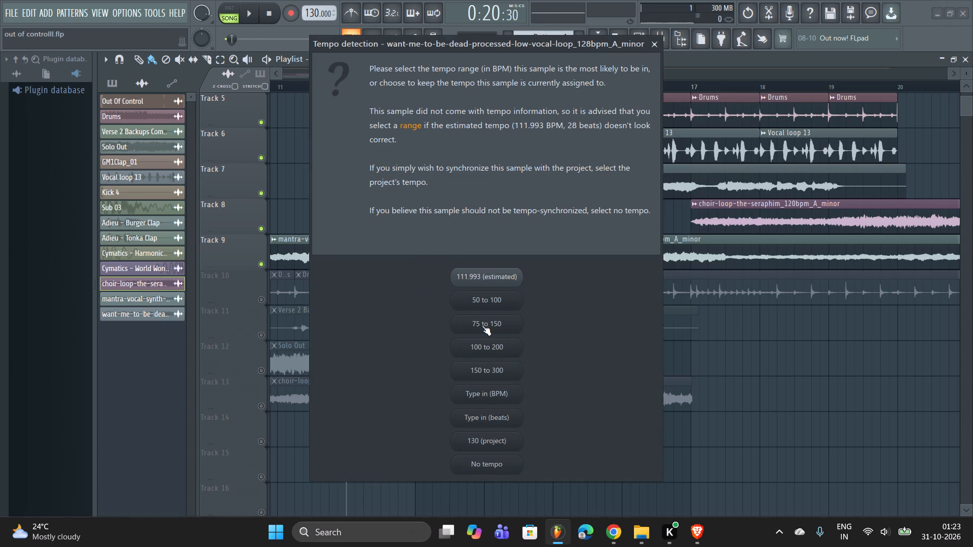
{"action": "left_click", "coordinate": [482, 326]}
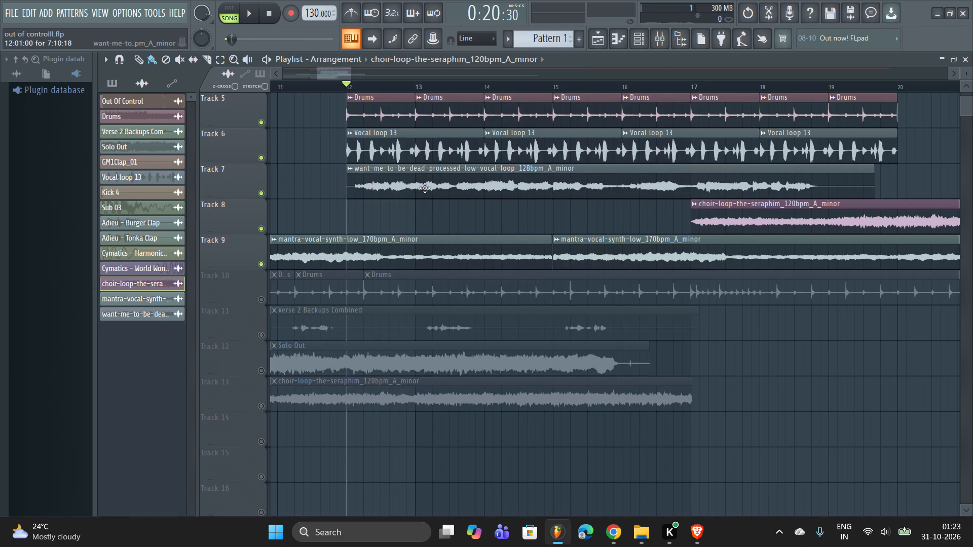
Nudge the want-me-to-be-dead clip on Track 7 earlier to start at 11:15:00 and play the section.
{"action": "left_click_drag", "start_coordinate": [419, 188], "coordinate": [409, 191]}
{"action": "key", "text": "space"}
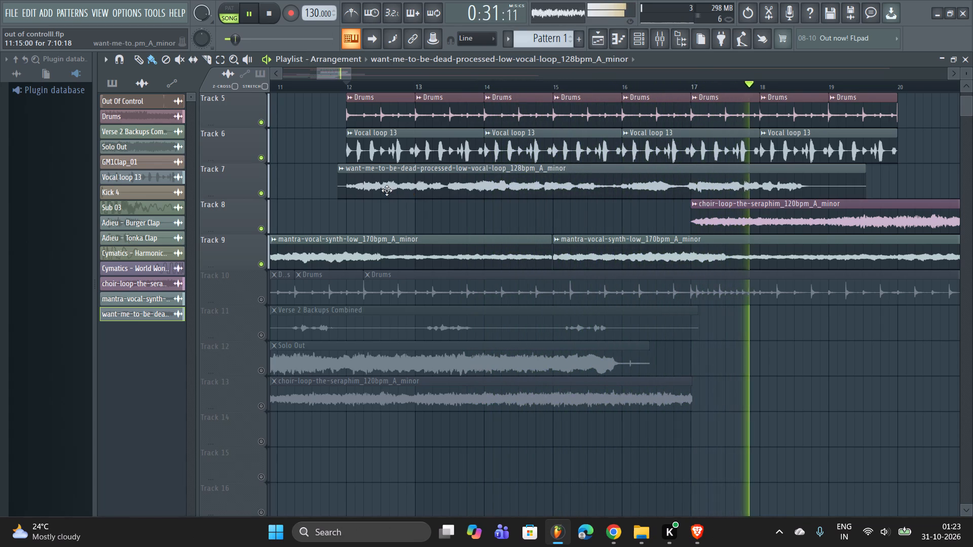
Move the want-me-to-be-dead clip on Track 7 to the beginning of bar 1 and play the intro.
{"action": "left_click_drag", "start_coordinate": [396, 186], "coordinate": [0, 153]}
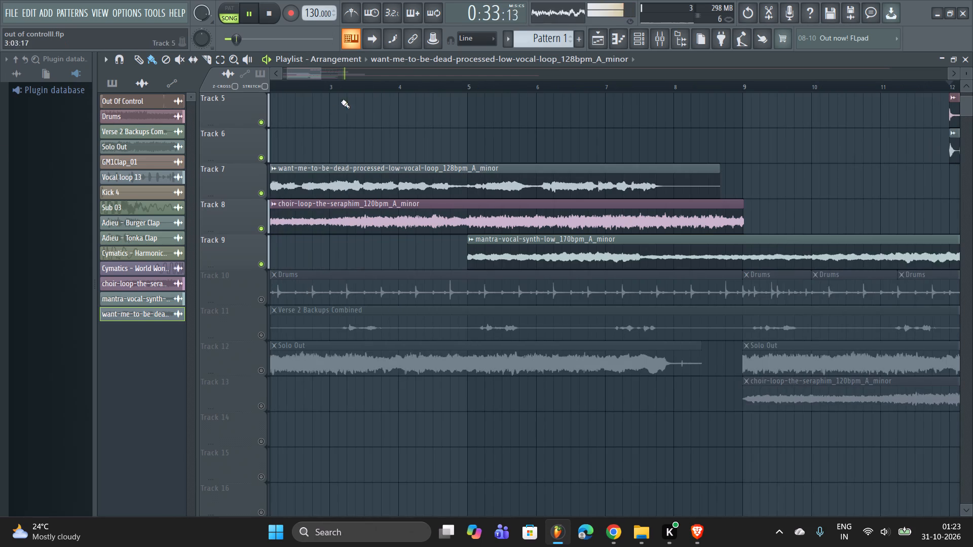
{"action": "left_click", "coordinate": [293, 84]}
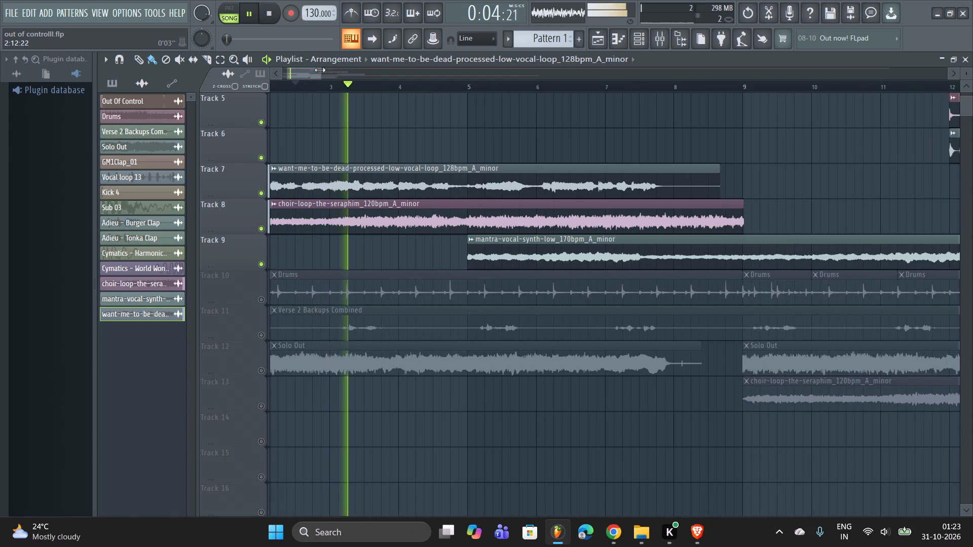
Mute the choir loop on Track 8 and move the mantra-vocal-synth track up from Track 9 to Track 7.
{"action": "left_click_drag", "start_coordinate": [320, 69], "coordinate": [428, 76]}
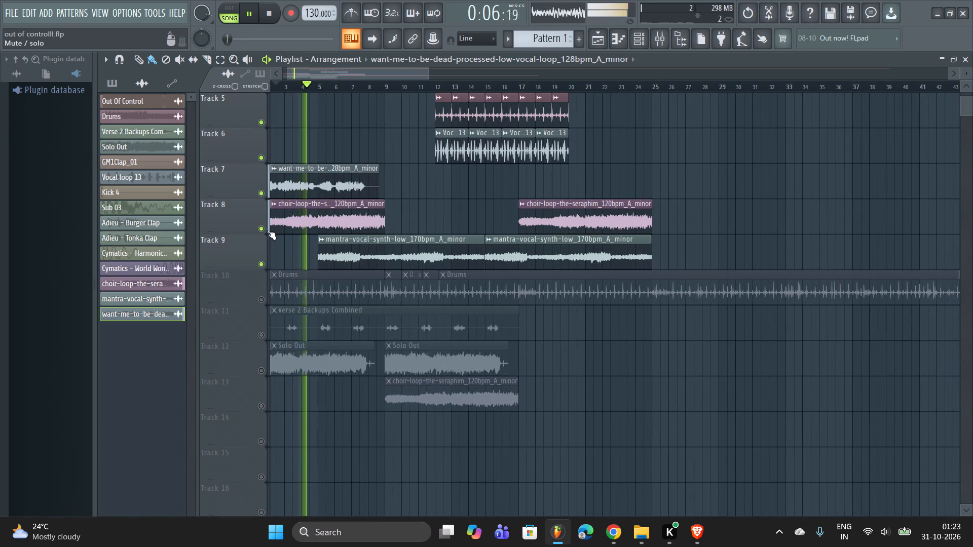
{"action": "left_click", "coordinate": [264, 232]}
{"action": "scroll", "coordinate": [324, 212], "scroll_direction": "up", "scroll_amount": 1}
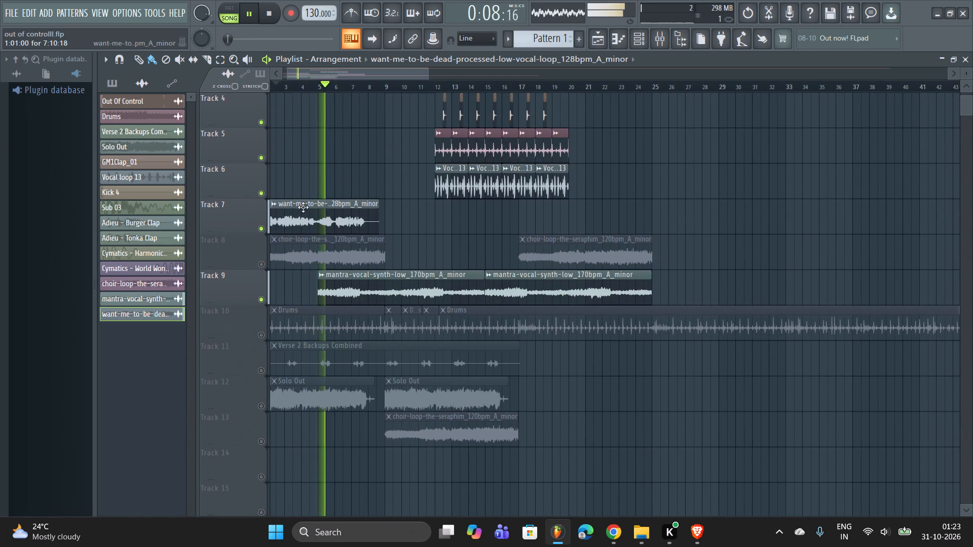
{"action": "scroll", "coordinate": [258, 297], "scroll_direction": "up", "scroll_amount": 2, "text": "shift"}
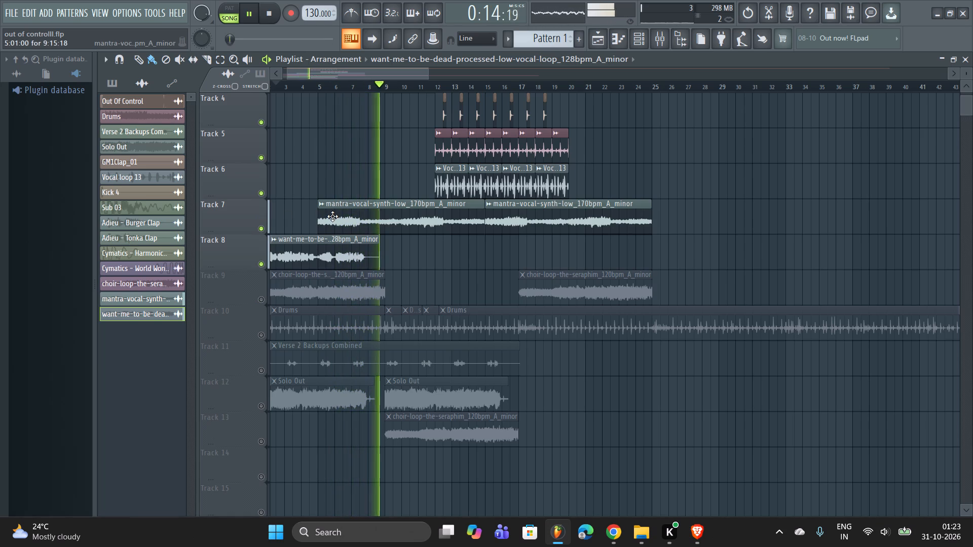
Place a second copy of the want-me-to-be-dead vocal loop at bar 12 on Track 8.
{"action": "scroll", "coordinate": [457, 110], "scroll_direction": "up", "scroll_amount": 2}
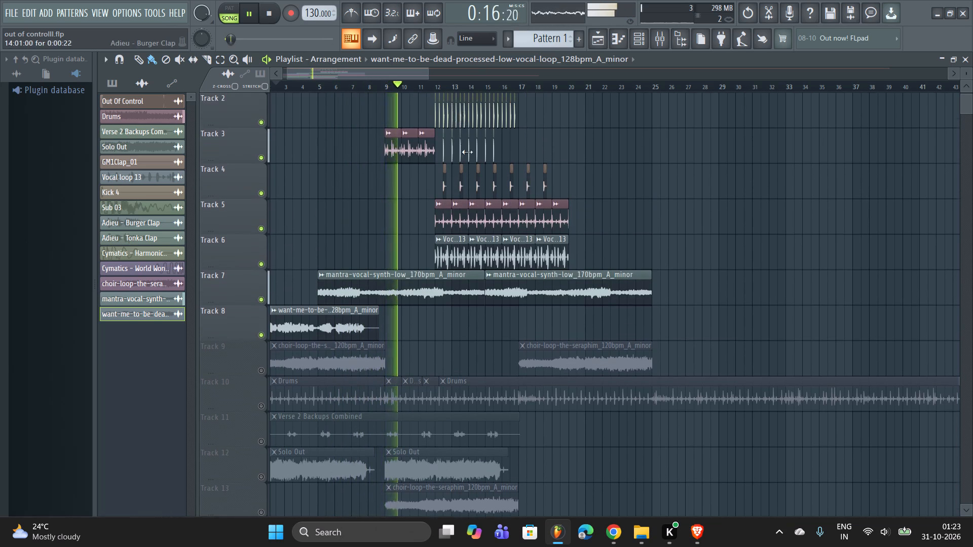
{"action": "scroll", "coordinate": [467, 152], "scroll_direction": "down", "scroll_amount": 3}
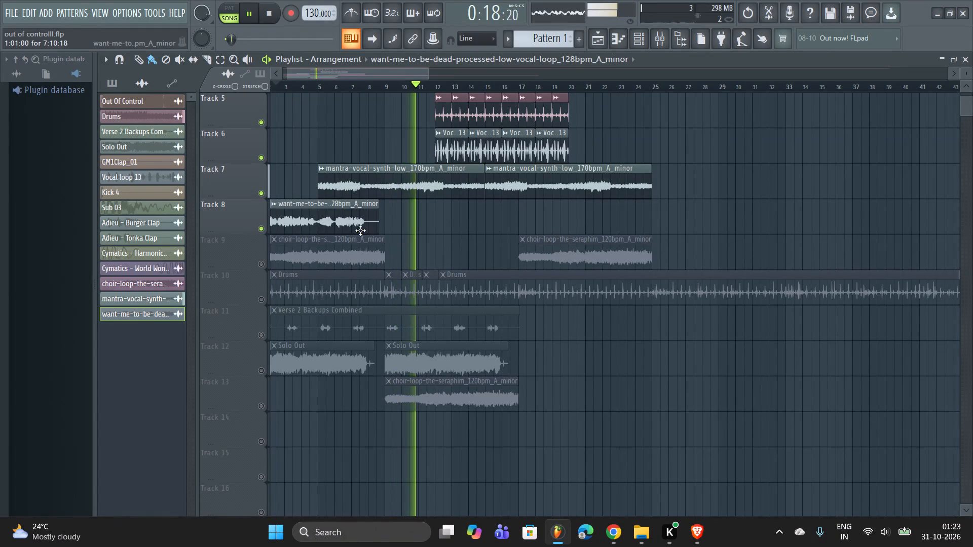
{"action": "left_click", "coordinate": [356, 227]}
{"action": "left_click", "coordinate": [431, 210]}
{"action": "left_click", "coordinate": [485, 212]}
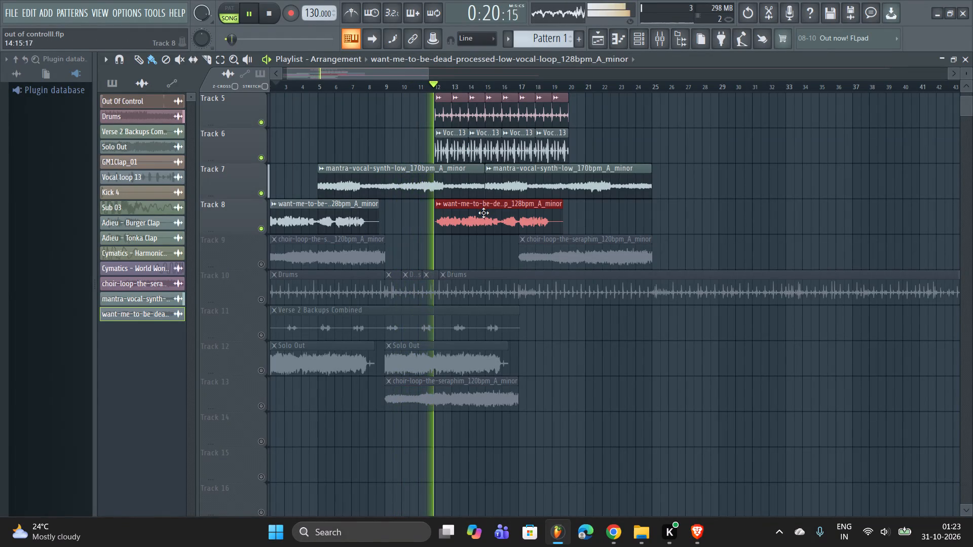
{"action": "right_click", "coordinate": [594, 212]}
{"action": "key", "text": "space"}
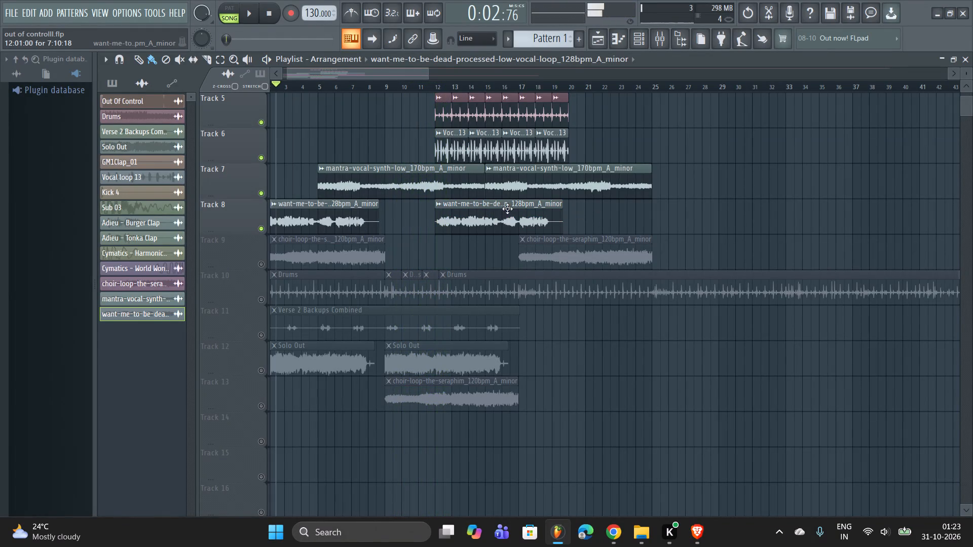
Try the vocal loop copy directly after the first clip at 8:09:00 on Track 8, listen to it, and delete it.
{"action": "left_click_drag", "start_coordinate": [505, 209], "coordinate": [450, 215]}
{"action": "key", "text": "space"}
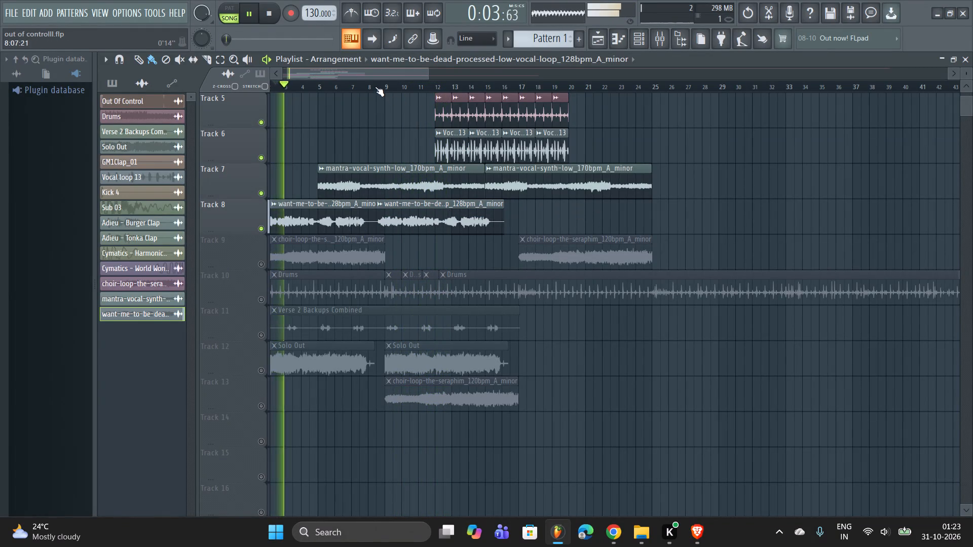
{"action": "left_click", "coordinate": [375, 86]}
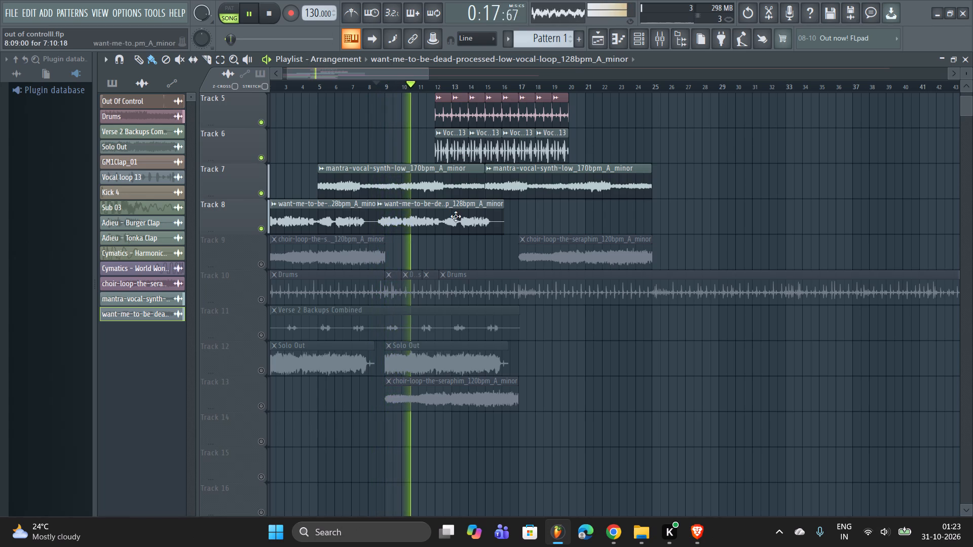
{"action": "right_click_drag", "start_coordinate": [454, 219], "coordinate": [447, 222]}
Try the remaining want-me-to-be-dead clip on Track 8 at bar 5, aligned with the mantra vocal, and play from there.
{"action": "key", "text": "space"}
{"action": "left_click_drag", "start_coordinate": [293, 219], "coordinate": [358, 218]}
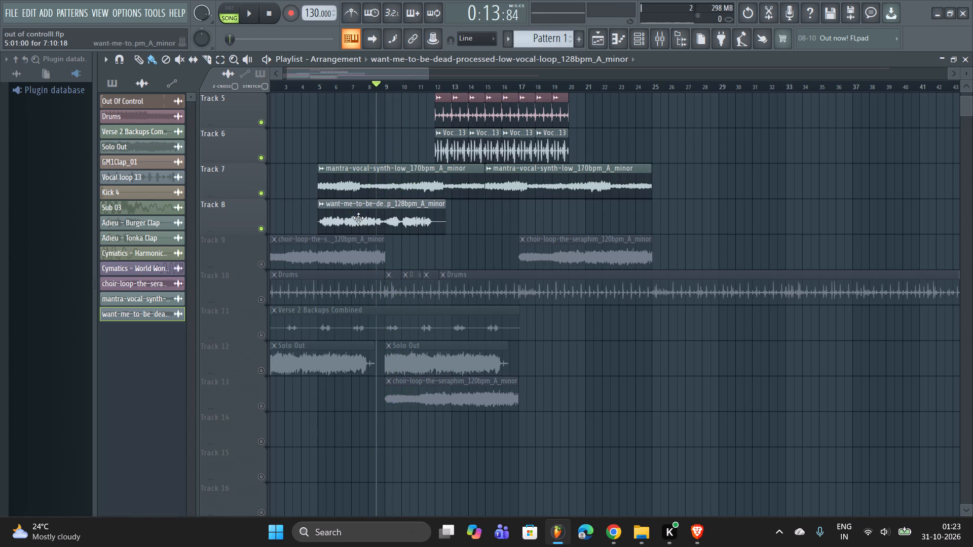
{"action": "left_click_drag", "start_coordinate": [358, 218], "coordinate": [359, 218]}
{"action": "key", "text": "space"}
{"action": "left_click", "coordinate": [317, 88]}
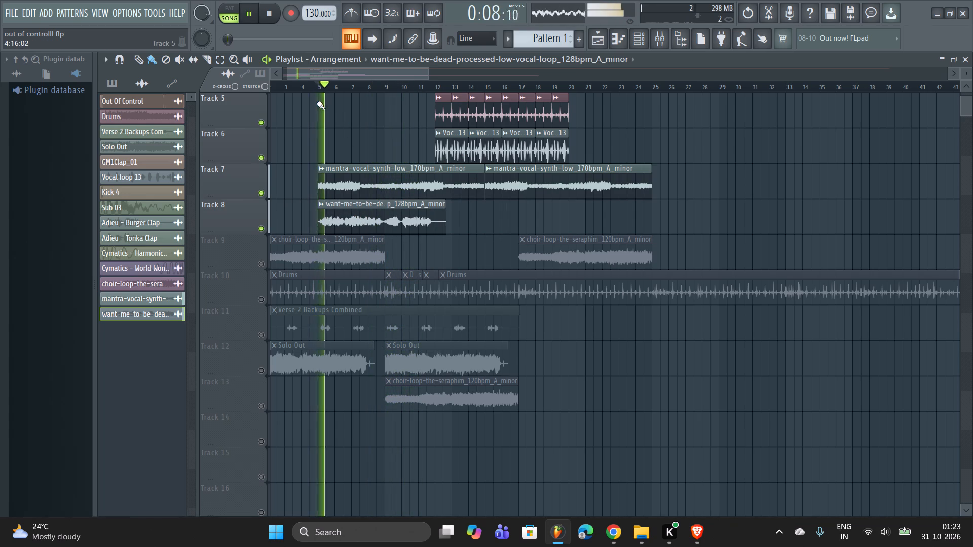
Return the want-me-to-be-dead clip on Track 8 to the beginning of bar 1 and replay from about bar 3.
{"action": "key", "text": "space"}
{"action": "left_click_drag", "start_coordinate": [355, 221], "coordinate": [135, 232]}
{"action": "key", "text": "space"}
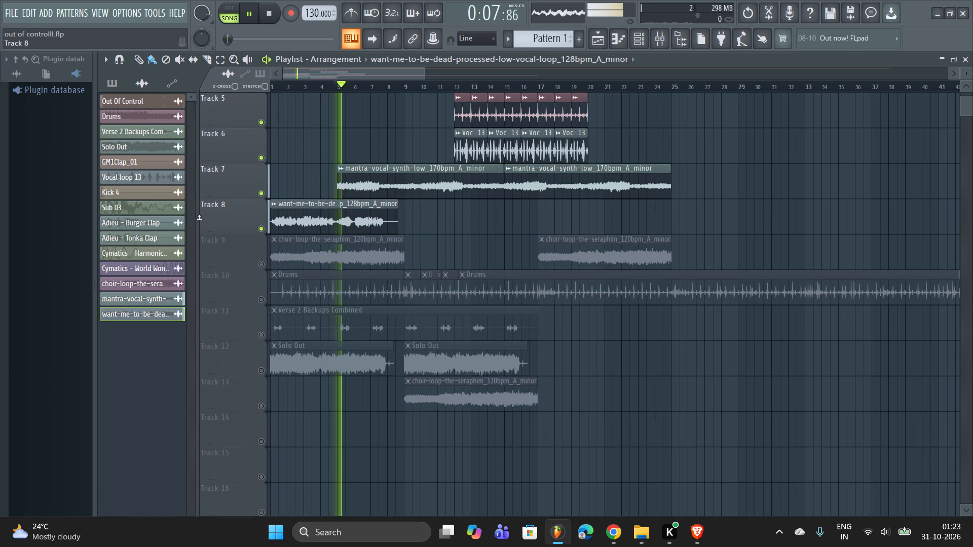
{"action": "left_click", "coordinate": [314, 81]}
Save the project.
{"action": "scroll", "coordinate": [331, 103], "scroll_direction": "up", "scroll_amount": 3}
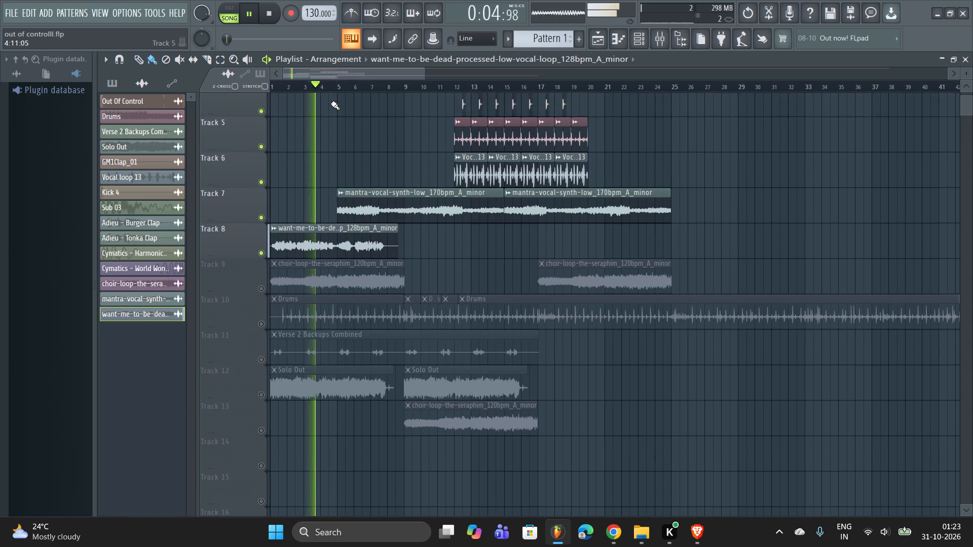
{"action": "scroll", "coordinate": [331, 103], "scroll_direction": "up", "scroll_amount": 1}
{"action": "right_click", "coordinate": [693, 185]}
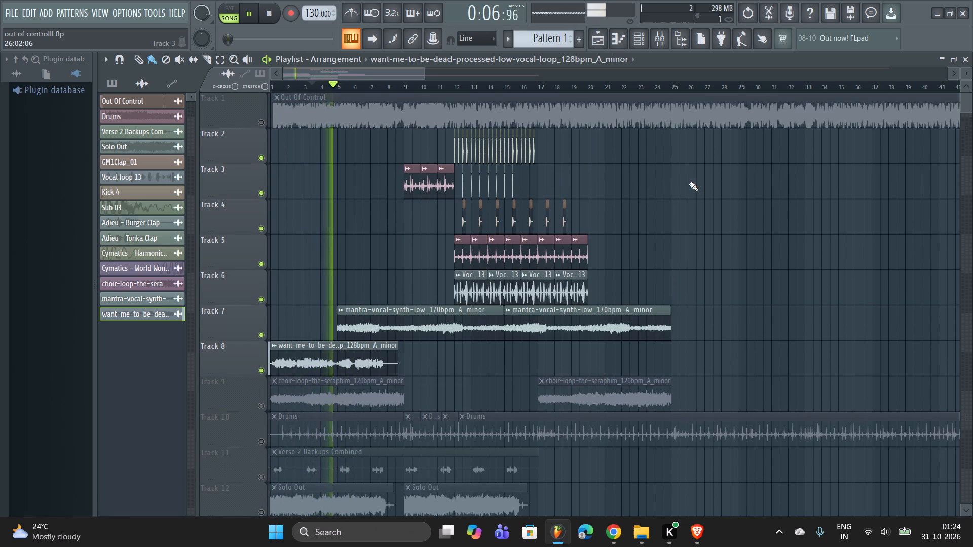
{"action": "key", "text": "ctrl+s"}
Turn on Normalize for the want-me-to-be-dead vocal loop sample.
{"action": "double_click", "coordinate": [333, 353]}
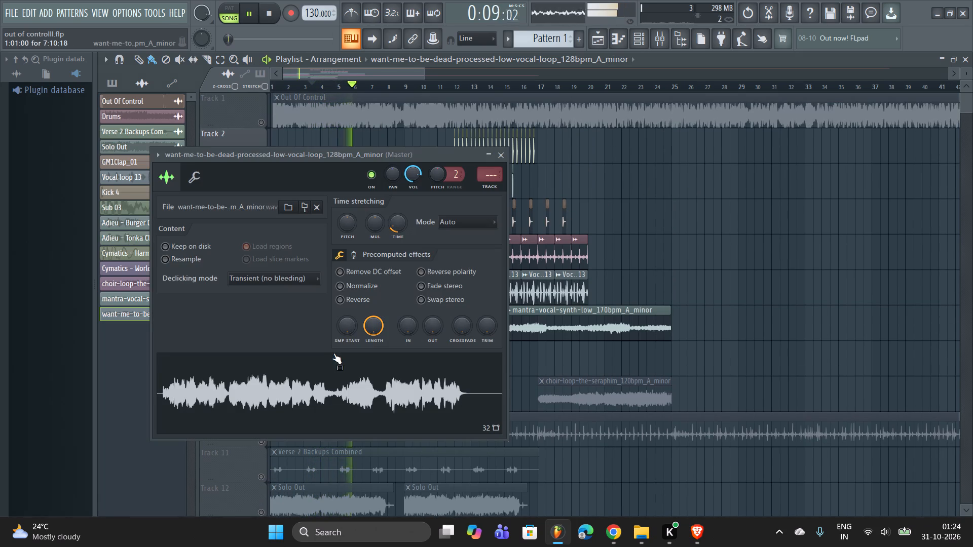
{"action": "left_click", "coordinate": [344, 285]}
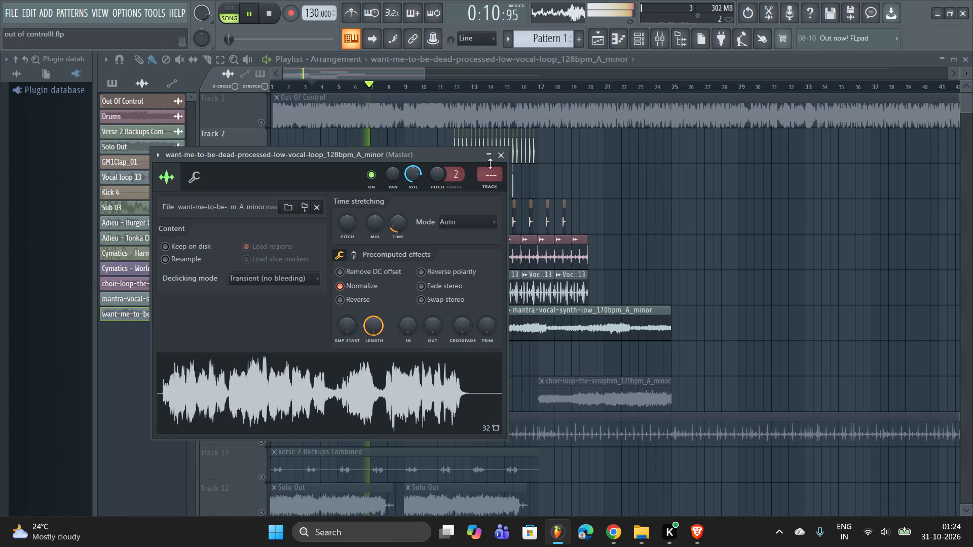
Turn on Normalize for the mantra-vocal-synth-low sample on Track 7.
{"action": "left_click", "coordinate": [502, 150]}
{"action": "double_click", "coordinate": [399, 314]}
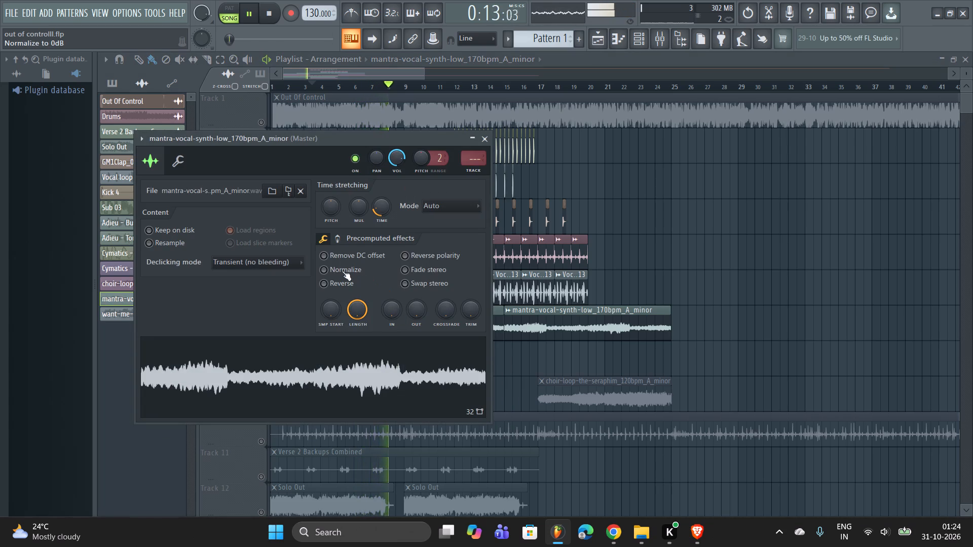
{"action": "left_click", "coordinate": [332, 273]}
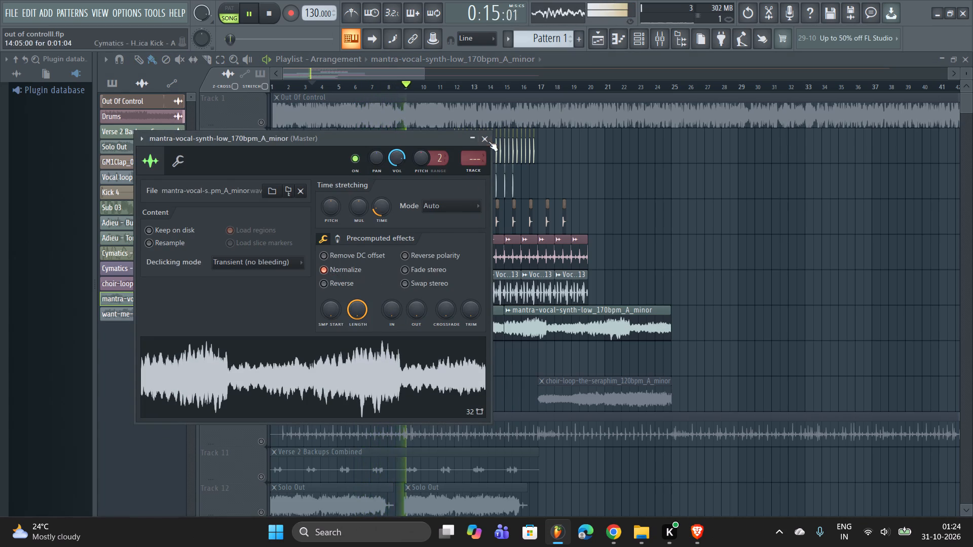
{"action": "left_click", "coordinate": [486, 140]}
Check the sample settings of the Drums clip on Track 5.
{"action": "double_click", "coordinate": [479, 256]}
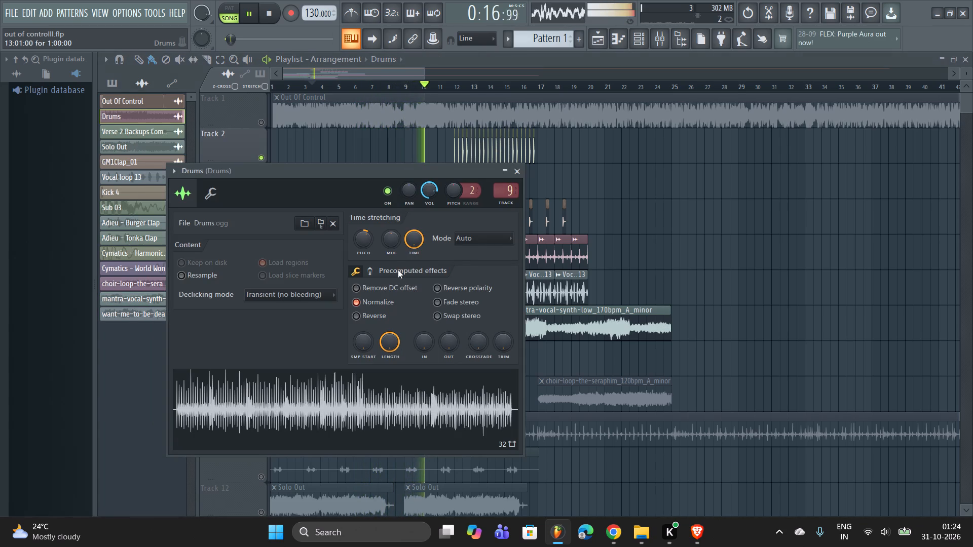
{"action": "left_click", "coordinate": [520, 176]}
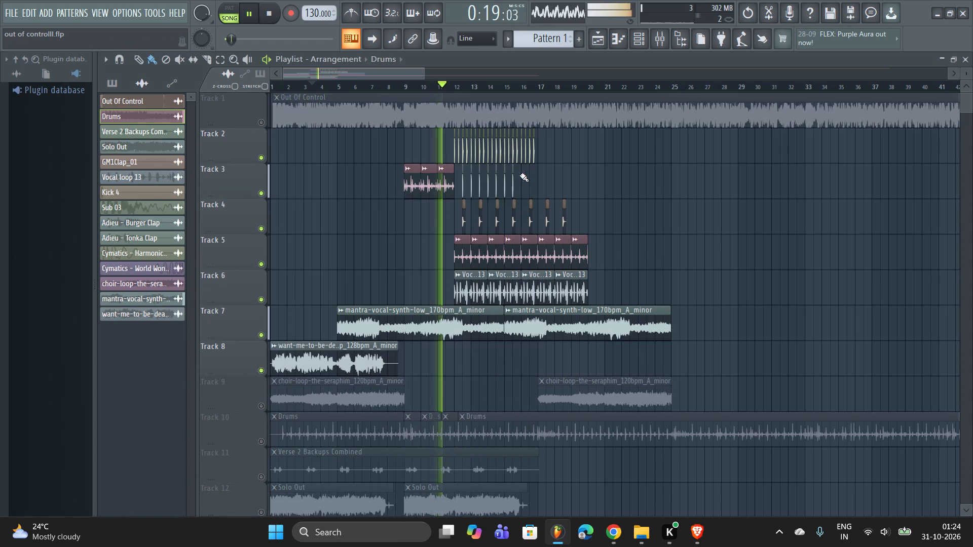
Turn on Normalize for the Cymatics Harmonica Kick sample on Track 2.
{"action": "double_click", "coordinate": [498, 154]}
{"action": "left_click", "coordinate": [389, 336]}
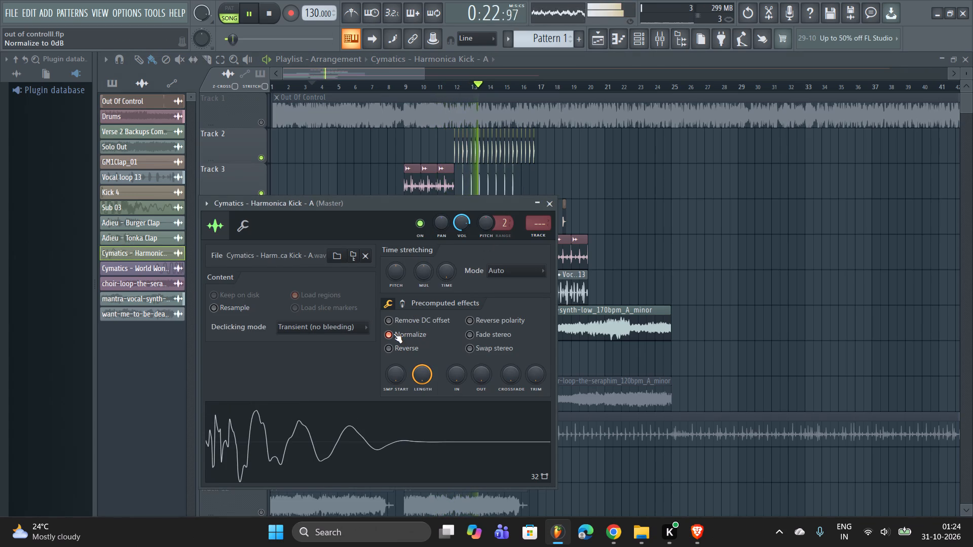
{"action": "left_click", "coordinate": [550, 200]}
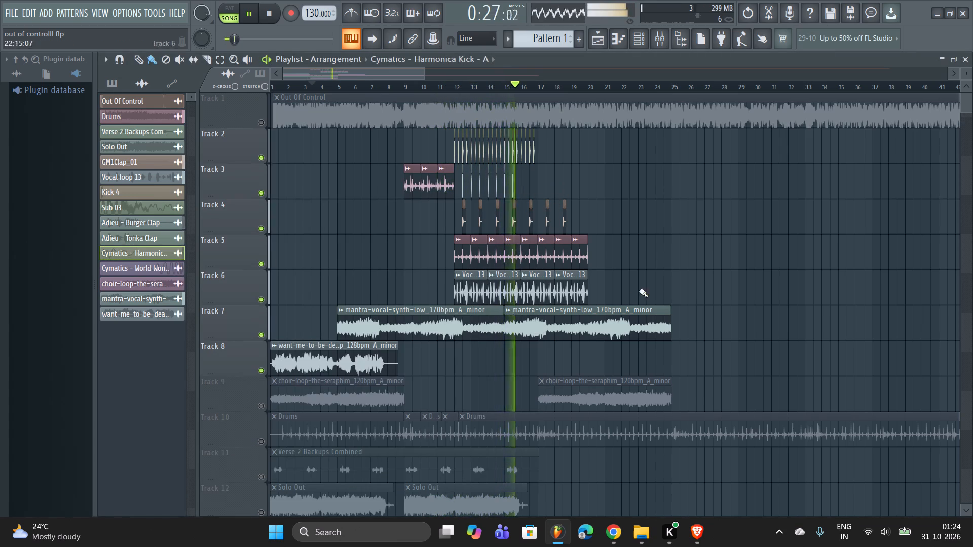
Save the project.
{"action": "right_click", "coordinate": [700, 277]}
{"action": "key", "text": "ctrl+s"}
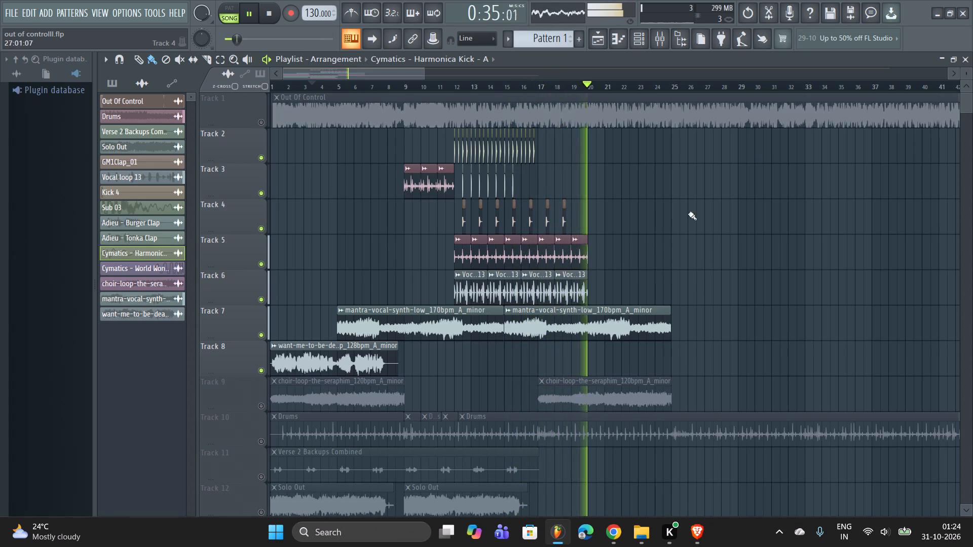
Unmute Track 9, which holds the choir loop clips.
{"action": "left_click", "coordinate": [264, 398]}
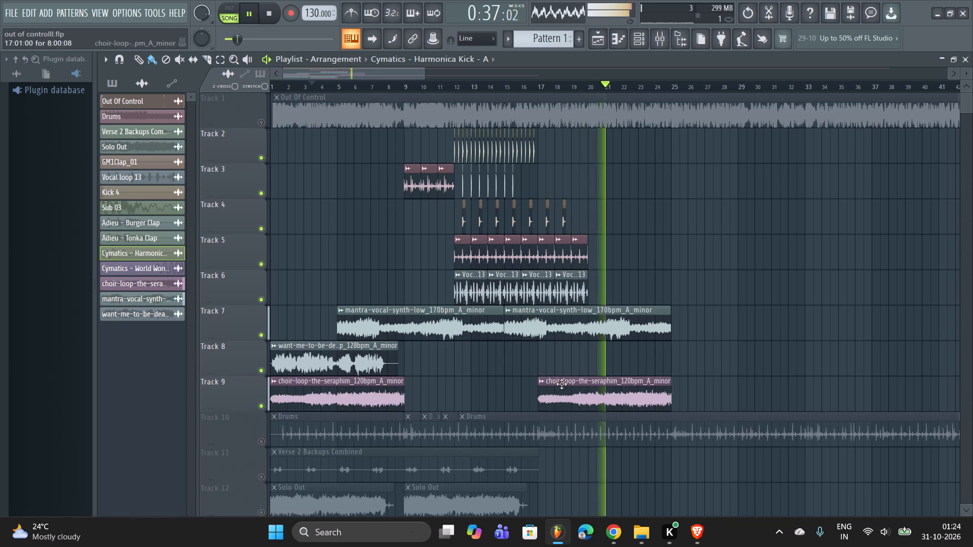
Move the second choir-loop-the-seraphim clip on Track 9 to start at bar 21, and restart playback.
{"action": "left_click_drag", "start_coordinate": [603, 377], "coordinate": [691, 363]}
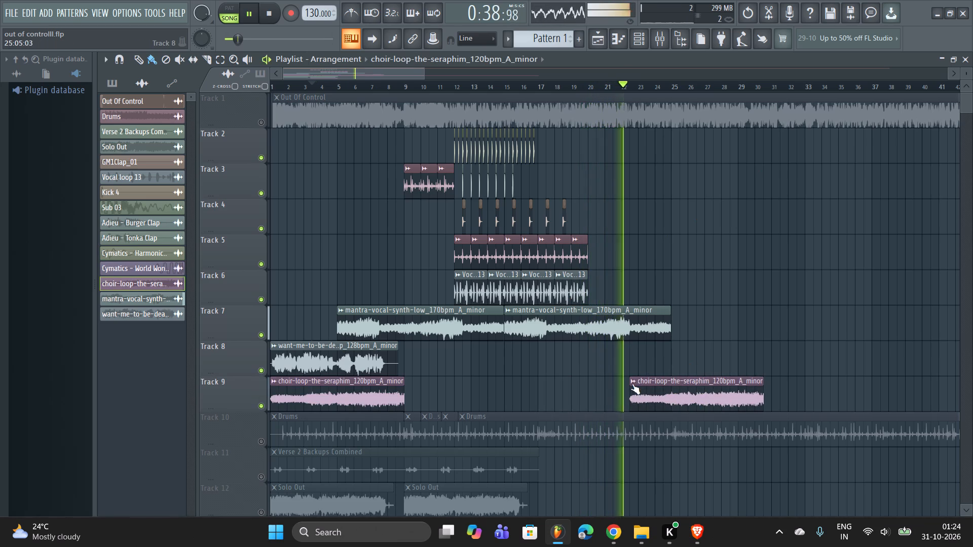
{"action": "key", "text": "space"}
{"action": "left_click_drag", "start_coordinate": [634, 395], "coordinate": [578, 391]}
{"action": "left_click_drag", "start_coordinate": [664, 394], "coordinate": [642, 395]}
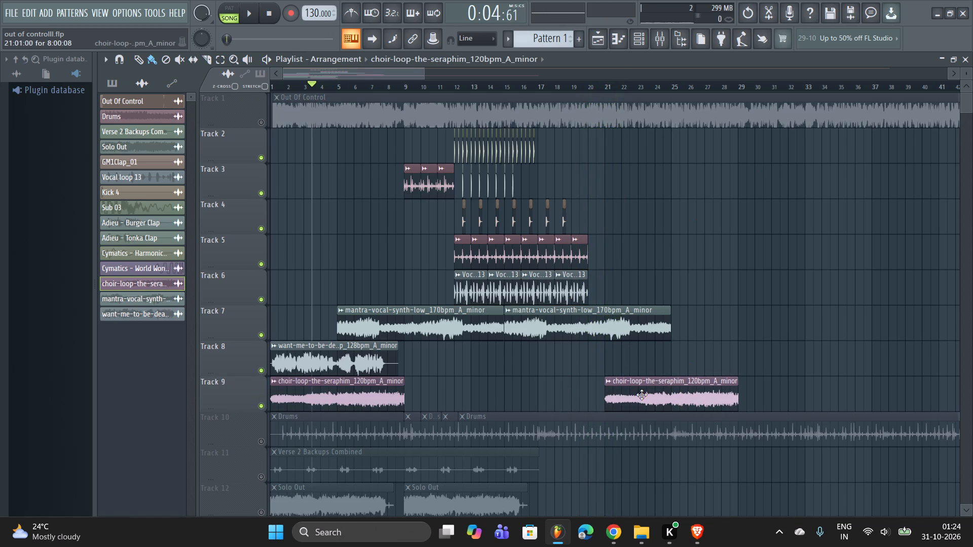
{"action": "left_click_drag", "start_coordinate": [642, 395], "coordinate": [641, 388]}
{"action": "key", "text": "space"}
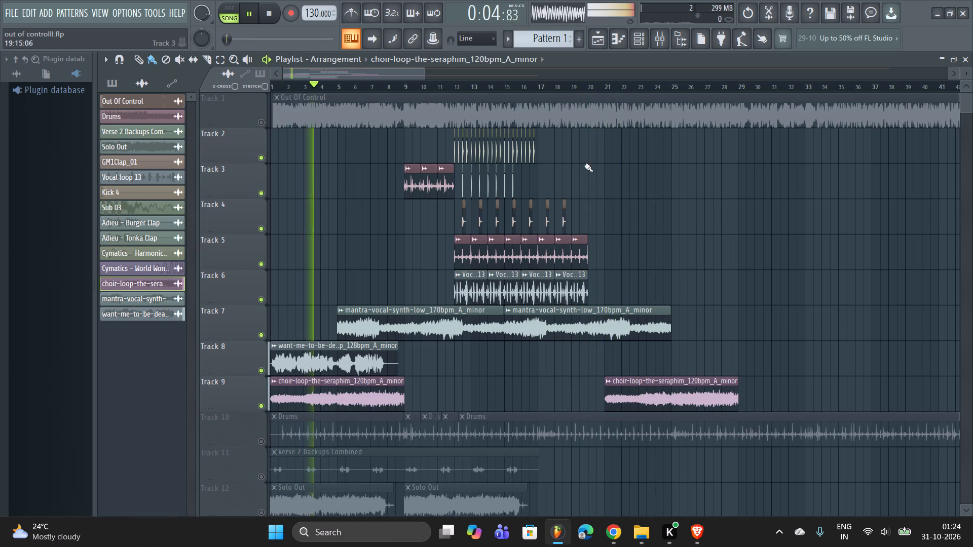
Duplicate the four Vocal loop 13 clips on Track 6 so the copies follow directly from bar 20.
{"action": "left_click_drag", "start_coordinate": [573, 288], "coordinate": [575, 292]}
{"action": "left_click_drag", "start_coordinate": [619, 282], "coordinate": [472, 293], "text": "ctrl"}
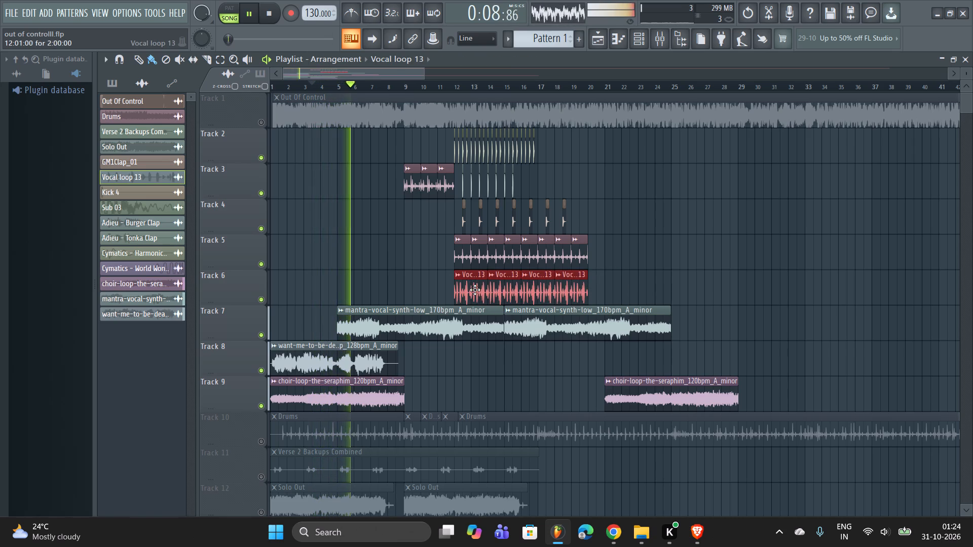
{"action": "left_click_drag", "start_coordinate": [470, 287], "coordinate": [607, 284], "text": "shift"}
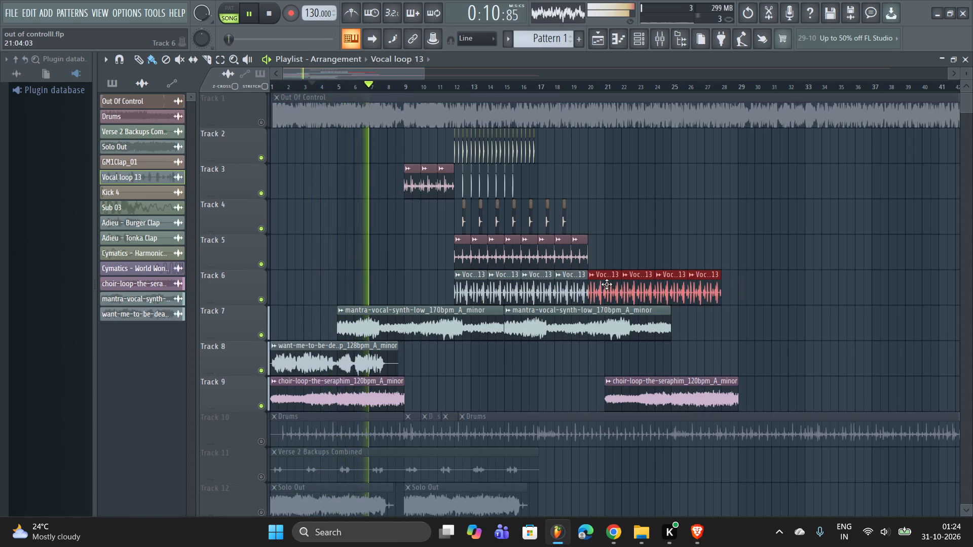
{"action": "left_click_drag", "start_coordinate": [607, 284], "coordinate": [608, 281], "text": "shift"}
{"action": "right_click", "coordinate": [703, 210]}
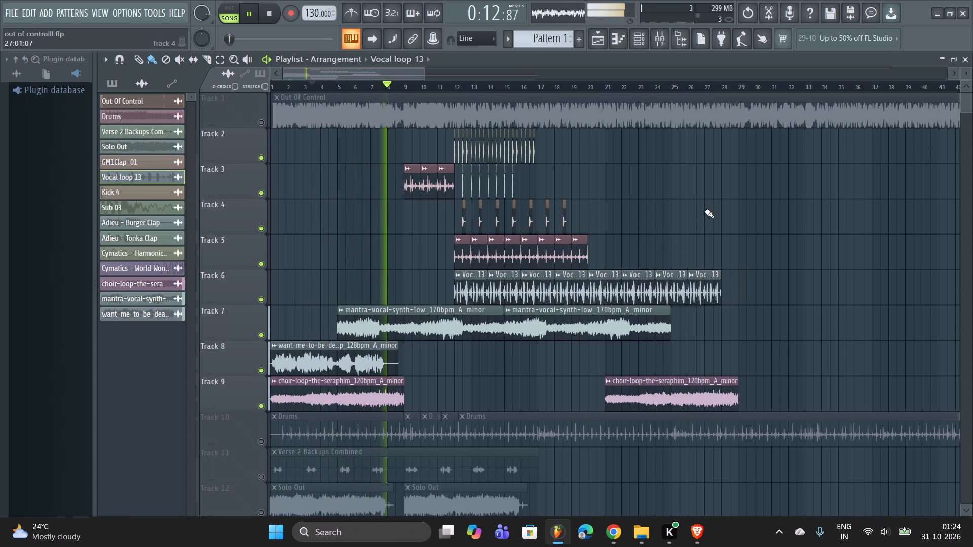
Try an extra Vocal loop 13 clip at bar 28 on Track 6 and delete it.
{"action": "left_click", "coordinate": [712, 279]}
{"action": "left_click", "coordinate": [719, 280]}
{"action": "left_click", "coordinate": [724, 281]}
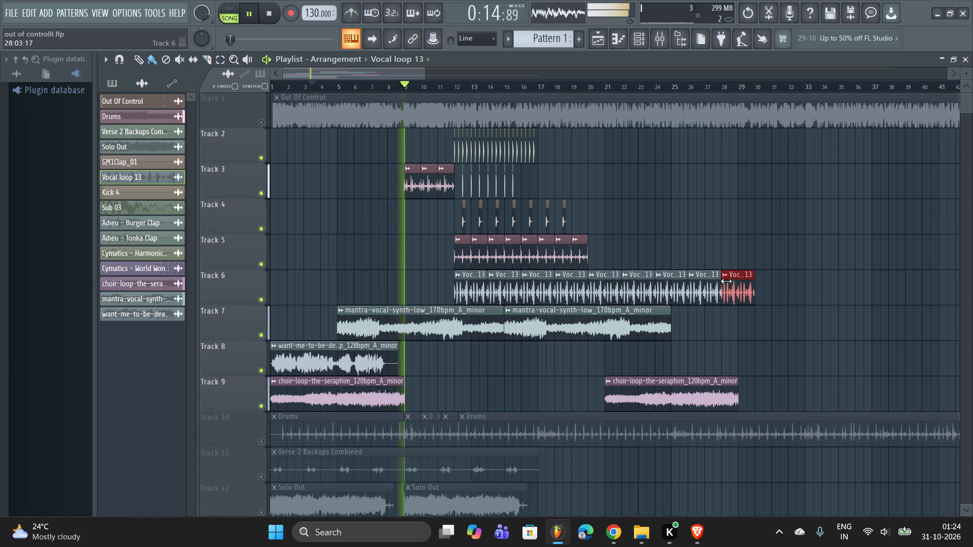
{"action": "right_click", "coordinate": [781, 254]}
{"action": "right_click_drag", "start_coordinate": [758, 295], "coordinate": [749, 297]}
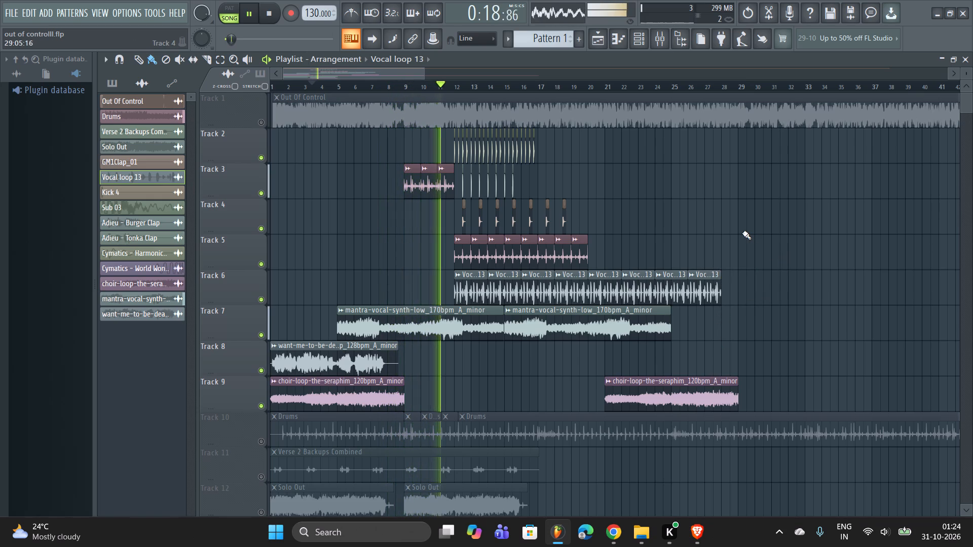
Save the project.
{"action": "scroll", "coordinate": [661, 242], "scroll_direction": "down", "scroll_amount": 3}
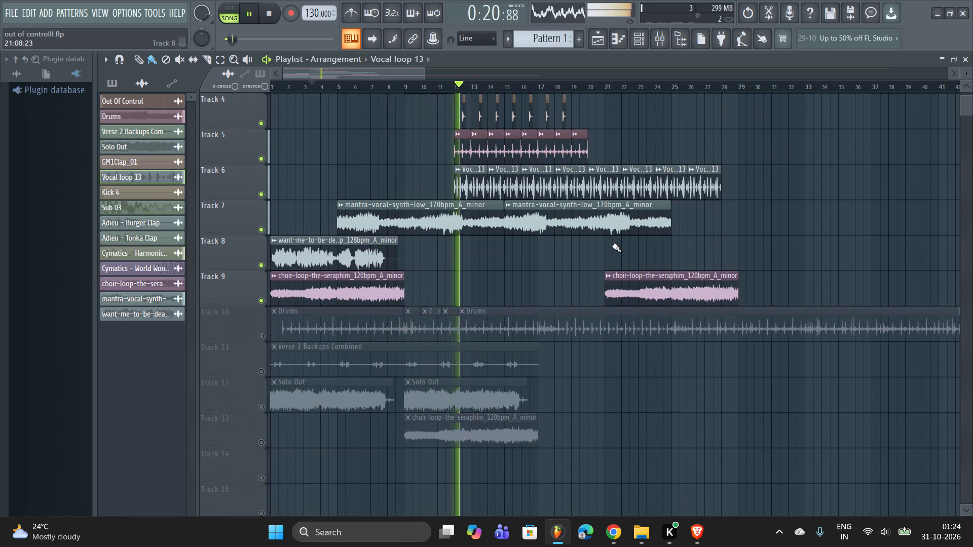
{"action": "right_click_drag", "start_coordinate": [518, 253], "coordinate": [507, 258]}
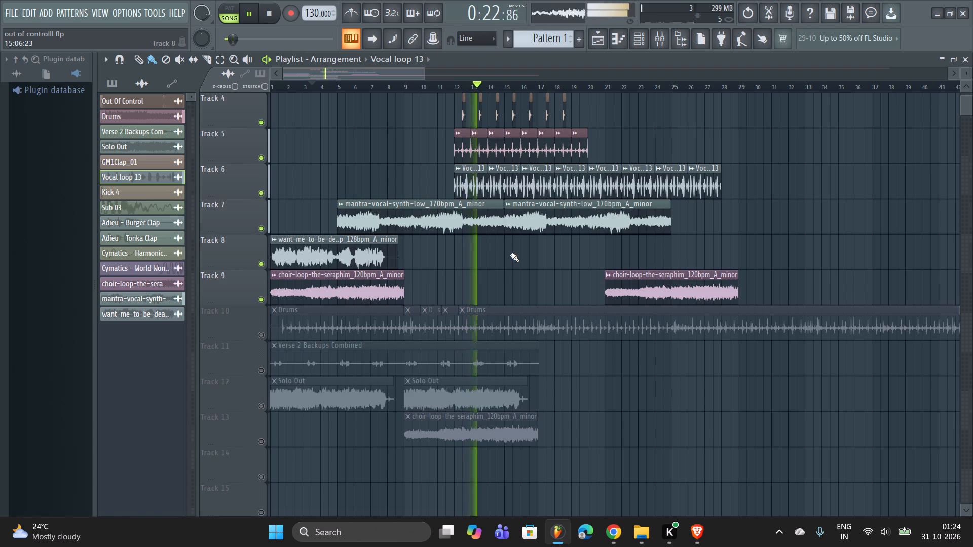
{"action": "key", "text": "ctrl+s"}
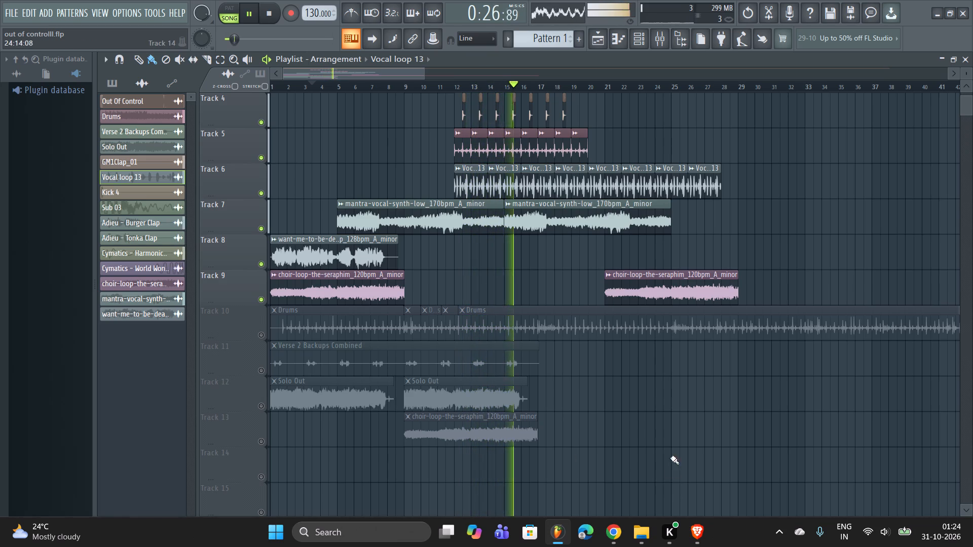
Set the system volume to 39 in the Windows quick settings and return to the playlist.
{"action": "left_click", "coordinate": [891, 528]}
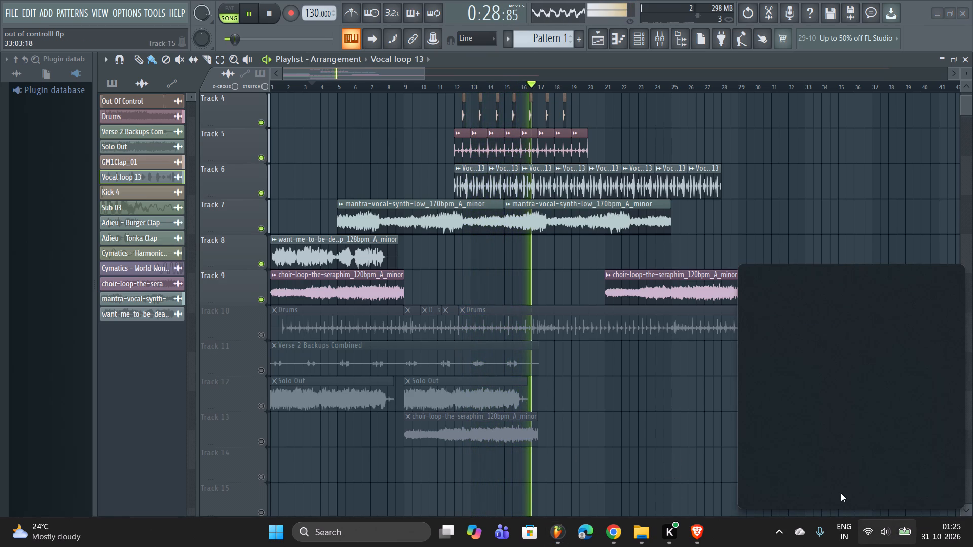
{"action": "left_click_drag", "start_coordinate": [819, 459], "coordinate": [835, 454]}
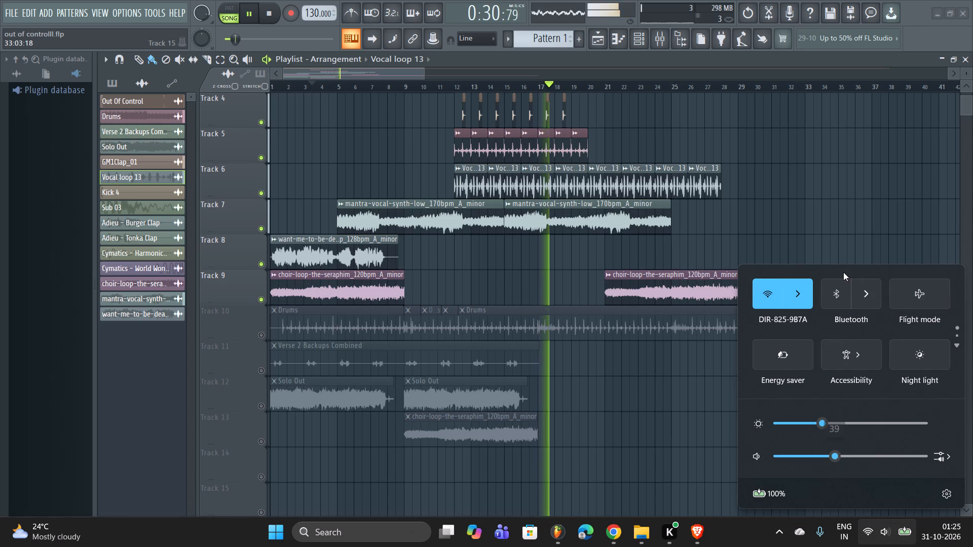
{"action": "right_click", "coordinate": [792, 182]}
Replay the arrangement from about bar 4.
{"action": "scroll", "coordinate": [791, 181], "scroll_direction": "up", "scroll_amount": 3}
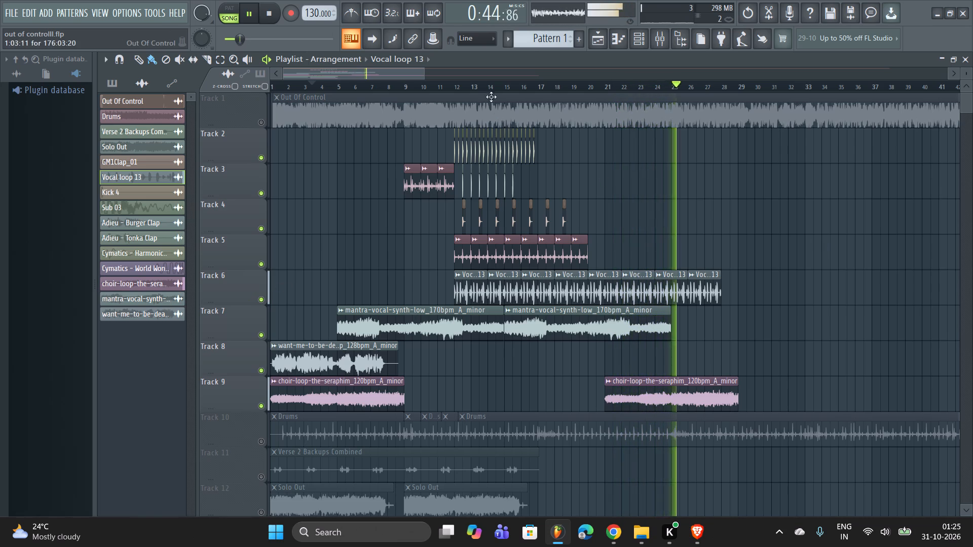
{"action": "left_click", "coordinate": [323, 80]}
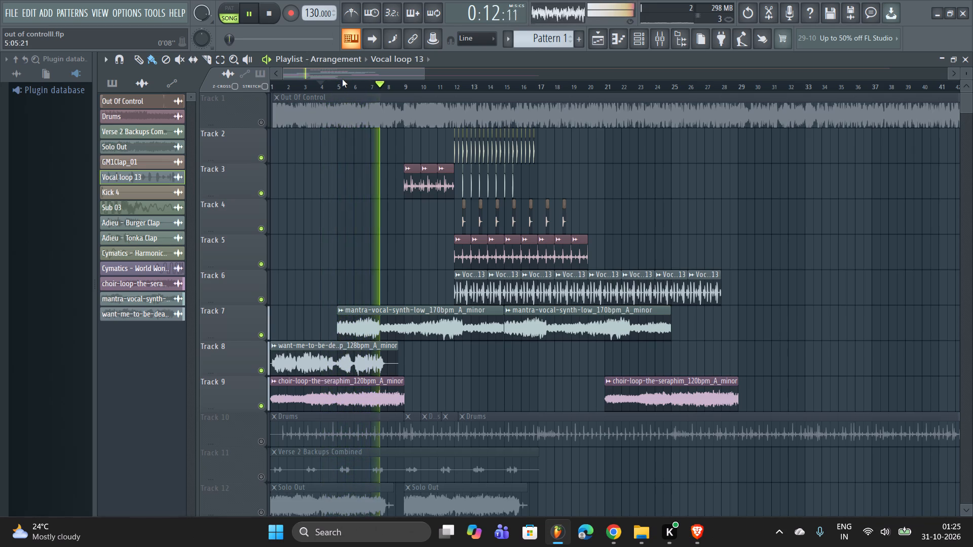
Set the playlist's looped time range to run from bar 5 to bar 20.
{"action": "right_click_drag", "start_coordinate": [300, 80], "coordinate": [445, 122]}
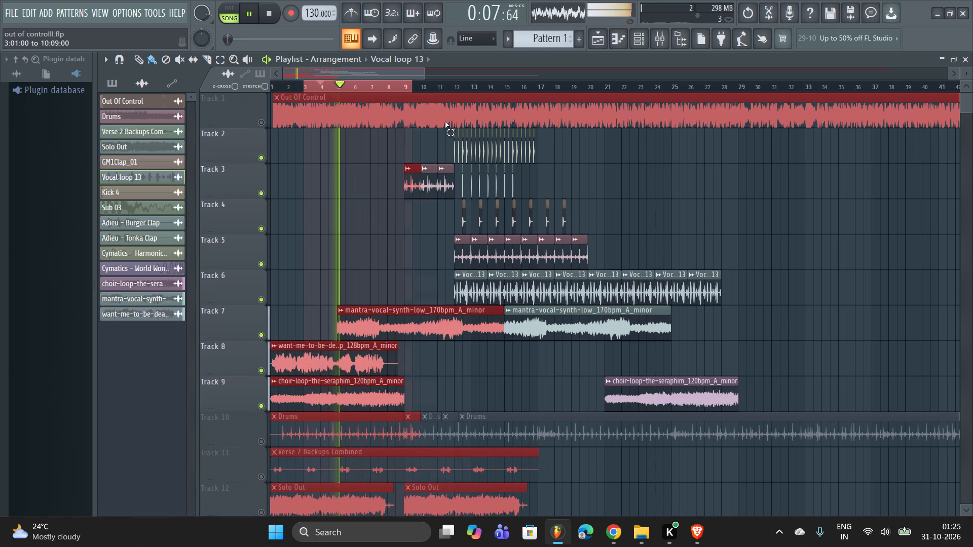
{"action": "right_click_drag", "start_coordinate": [445, 122], "coordinate": [586, 170]}
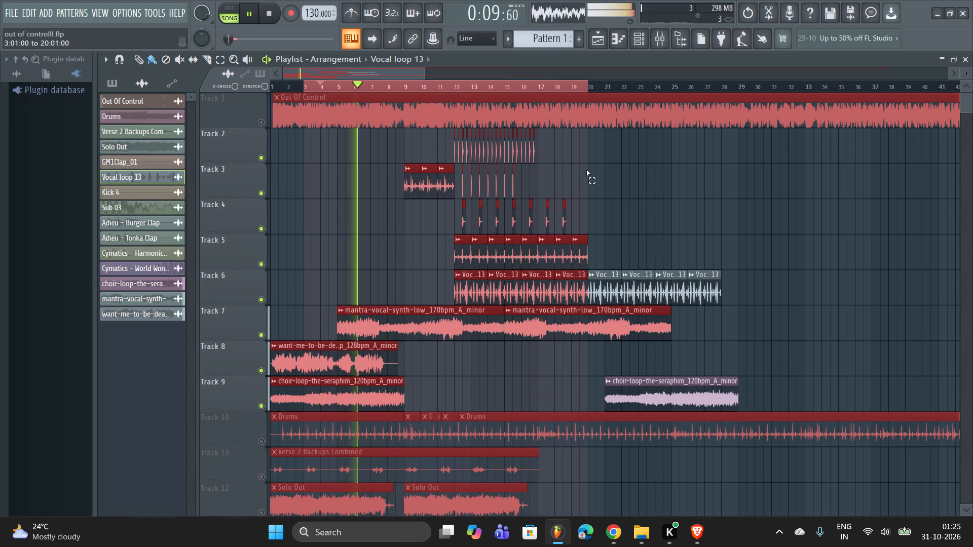
{"action": "right_click_drag", "start_coordinate": [586, 170], "coordinate": [588, 170]}
{"action": "right_click_drag", "start_coordinate": [651, 181], "coordinate": [642, 181]}
{"action": "right_click_drag", "start_coordinate": [316, 84], "coordinate": [320, 87]}
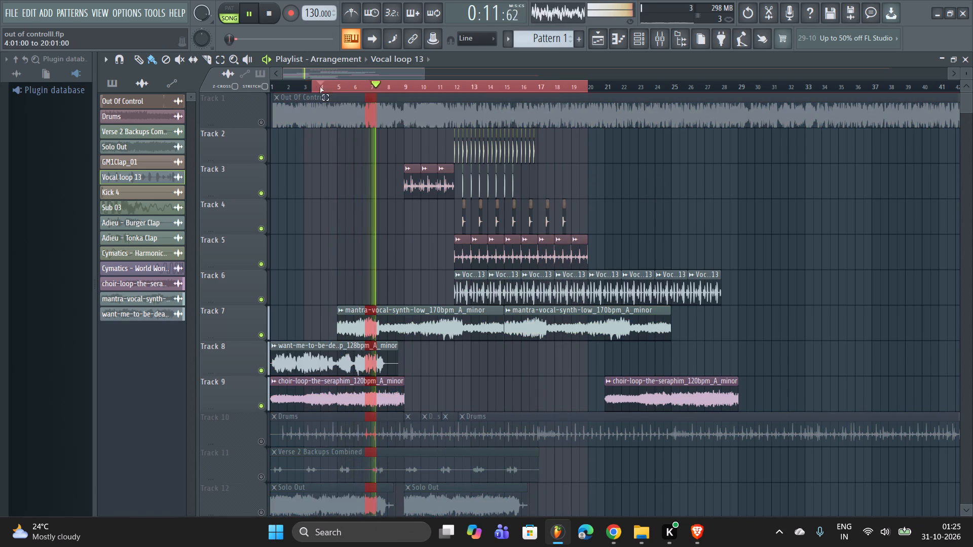
{"action": "right_click_drag", "start_coordinate": [320, 87], "coordinate": [341, 96]}
{"action": "right_click", "coordinate": [375, 172]}
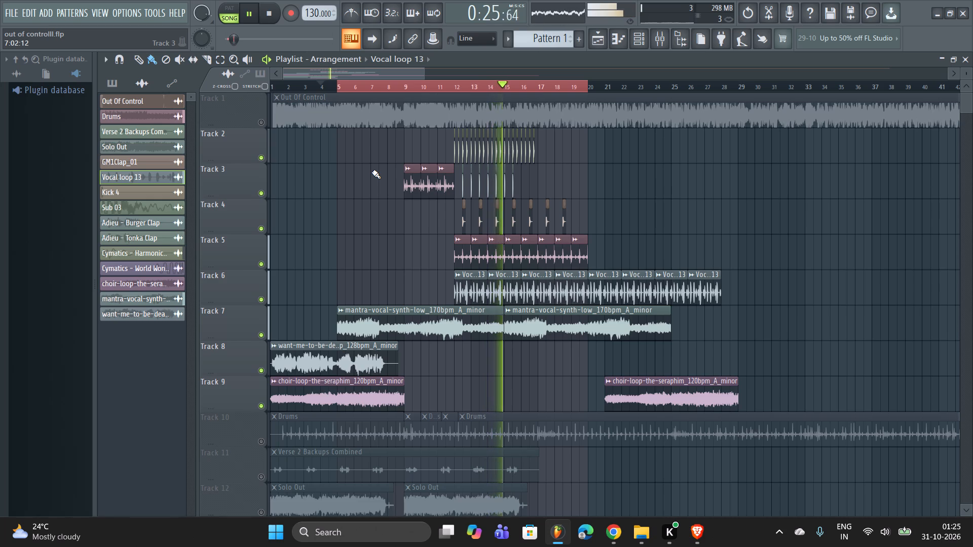
Save the project.
{"action": "key", "text": "ctrl+s"}
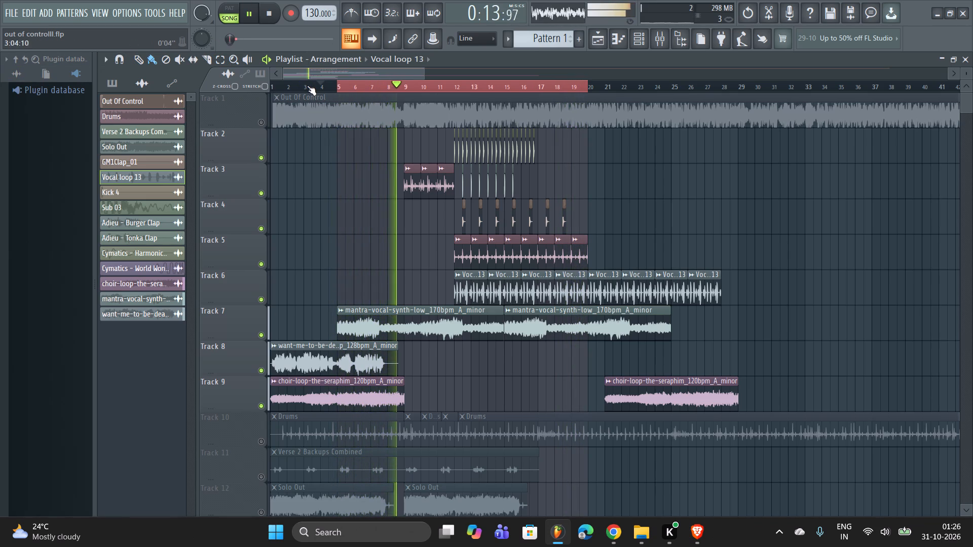
Narrow the looped time range to the drop, running from bar 12 to bar 17.
{"action": "right_click_drag", "start_coordinate": [339, 87], "coordinate": [383, 102]}
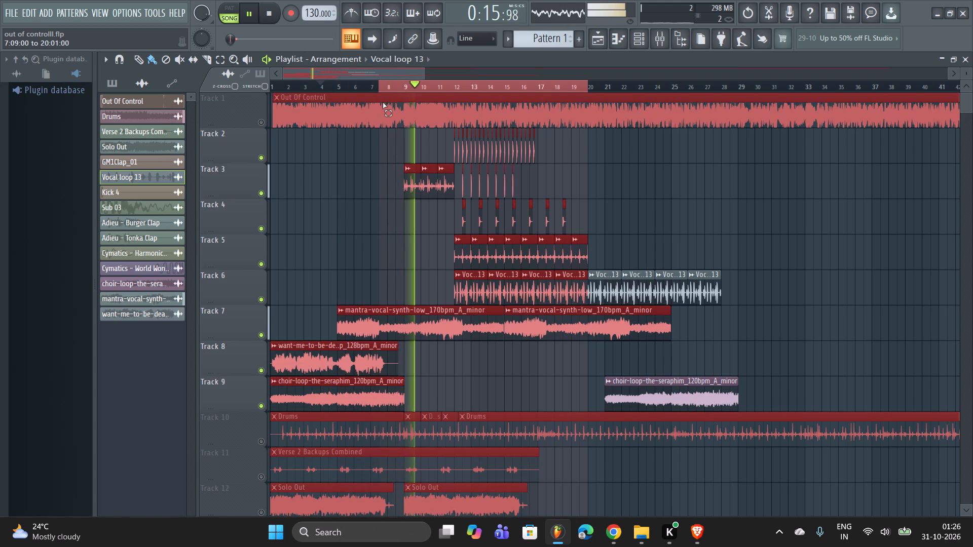
{"action": "right_click_drag", "start_coordinate": [383, 102], "coordinate": [453, 129]}
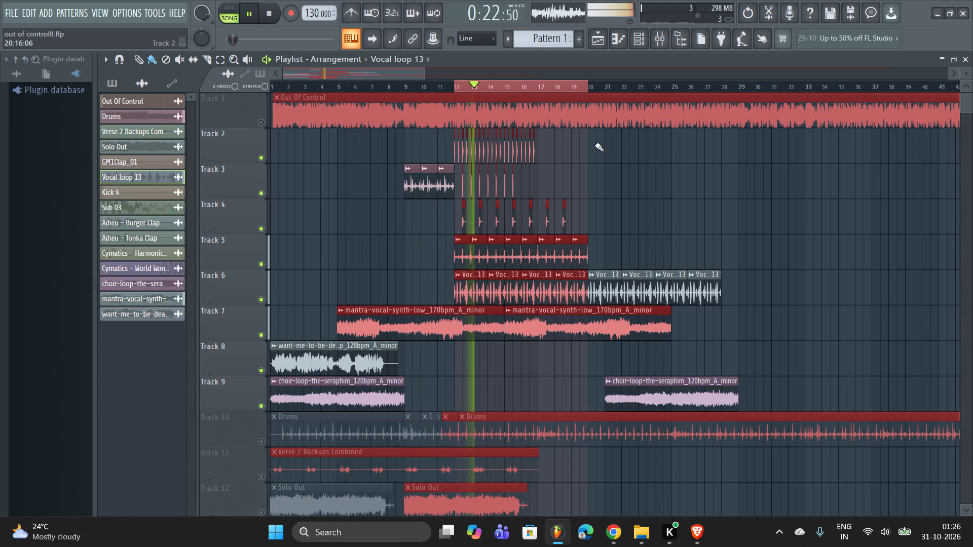
{"action": "right_click", "coordinate": [585, 153]}
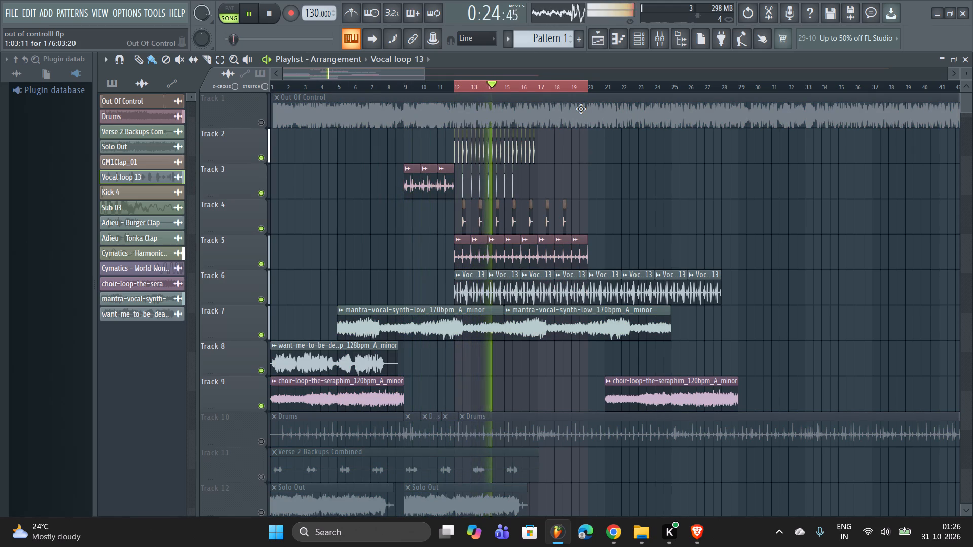
{"action": "right_click_drag", "start_coordinate": [588, 84], "coordinate": [574, 88]}
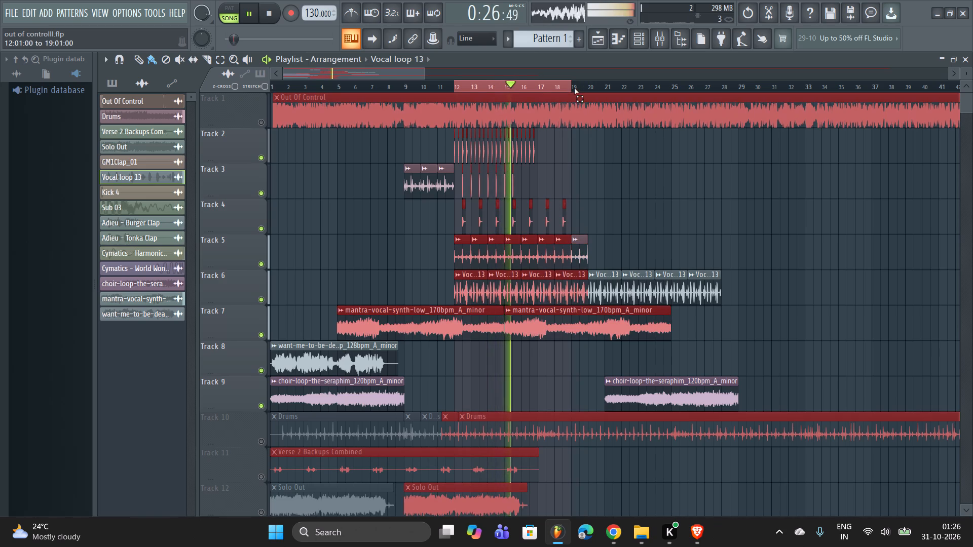
{"action": "right_click_drag", "start_coordinate": [574, 88], "coordinate": [544, 100]}
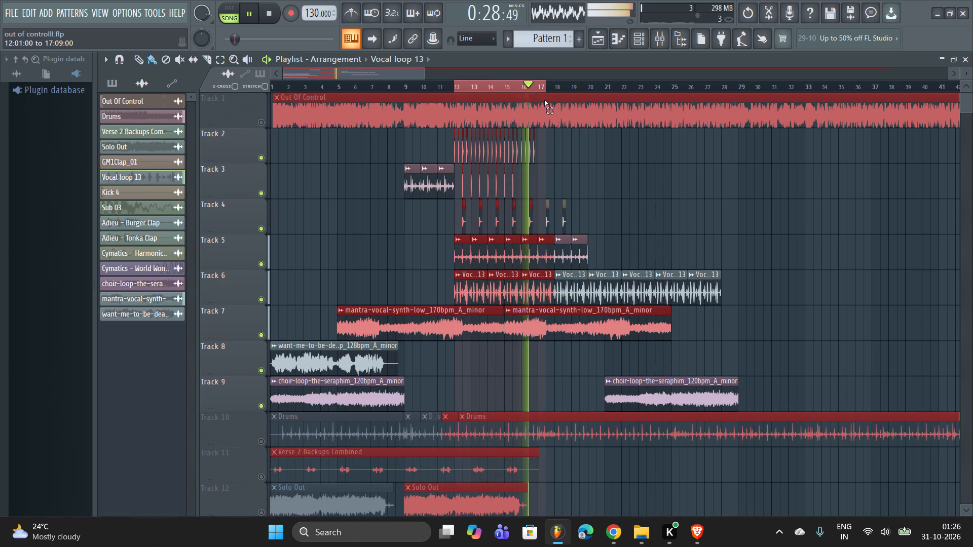
{"action": "right_click_drag", "start_coordinate": [544, 100], "coordinate": [538, 99]}
{"action": "right_click", "coordinate": [599, 151]}
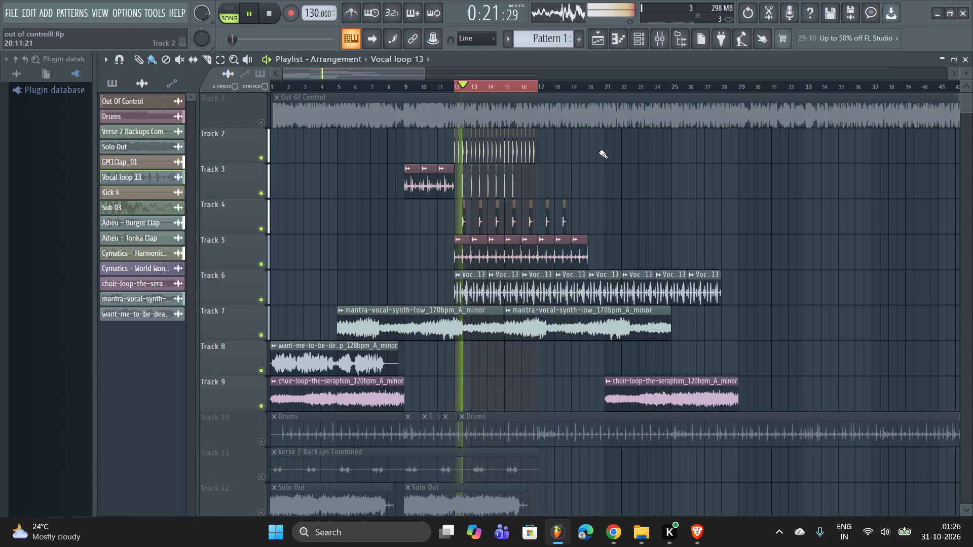
Save the project.
{"action": "key", "text": "ctrl+s"}
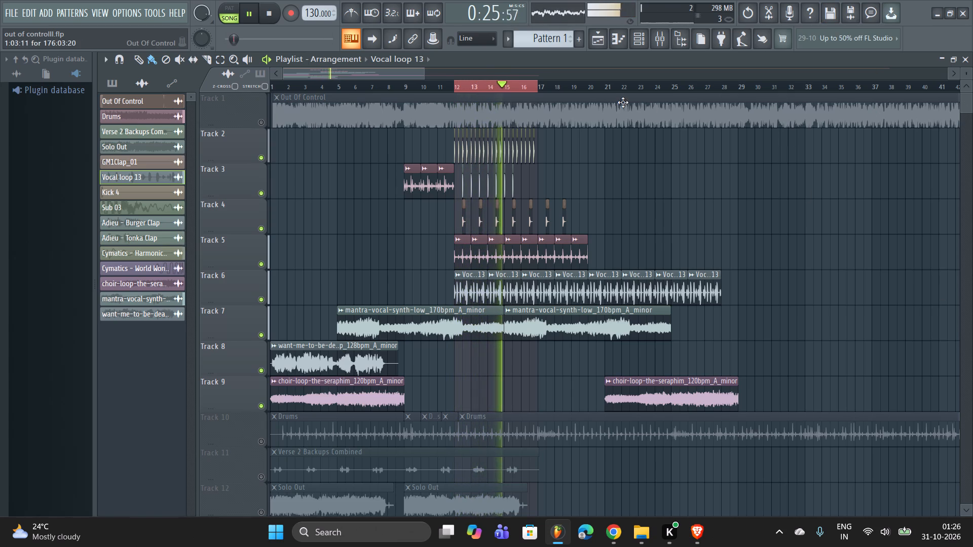
Set the looped time range to run from bar 1 to bar 12 and audition the intro.
{"action": "right_click_drag", "start_coordinate": [537, 82], "coordinate": [397, 86]}
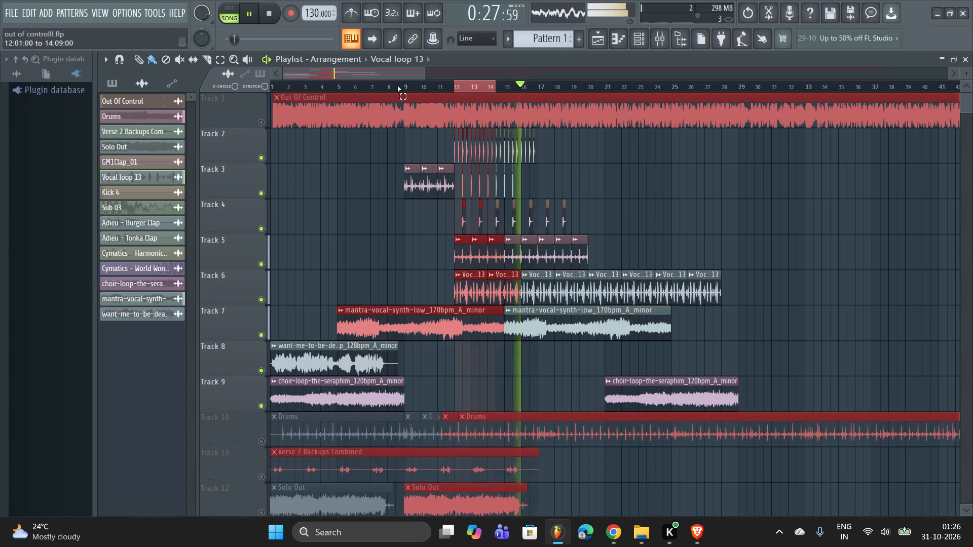
{"action": "right_click_drag", "start_coordinate": [397, 86], "coordinate": [348, 88]}
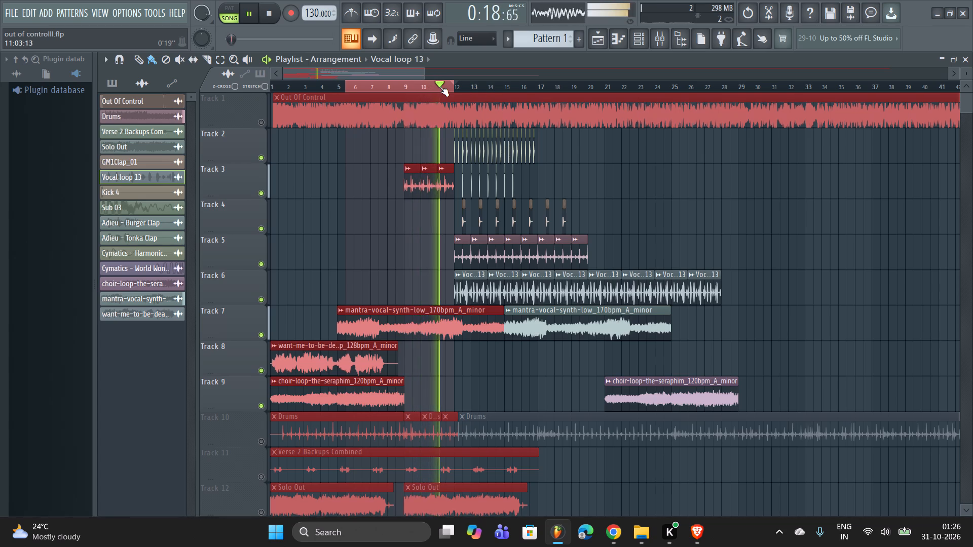
{"action": "right_click_drag", "start_coordinate": [346, 81], "coordinate": [110, 103]}
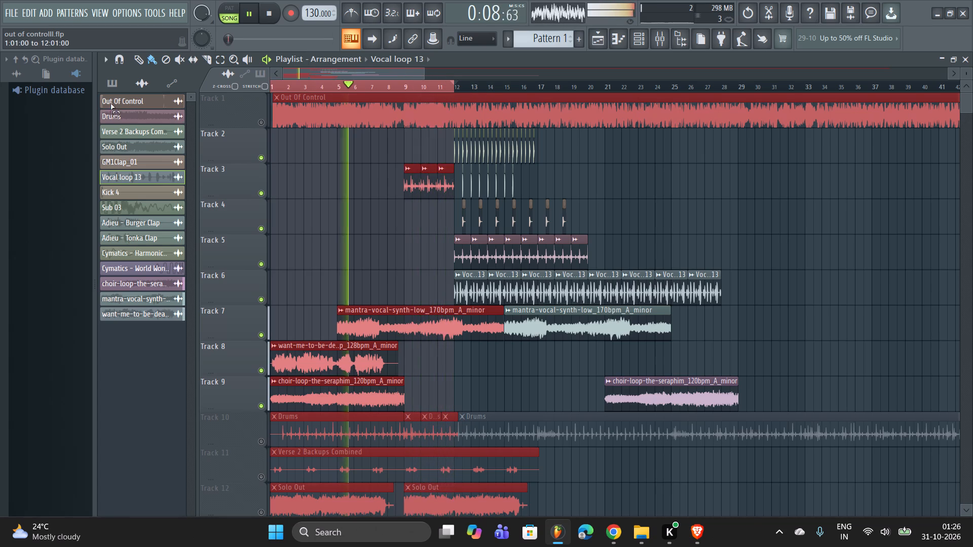
{"action": "right_click_drag", "start_coordinate": [110, 103], "coordinate": [95, 104]}
{"action": "right_click", "coordinate": [274, 152]}
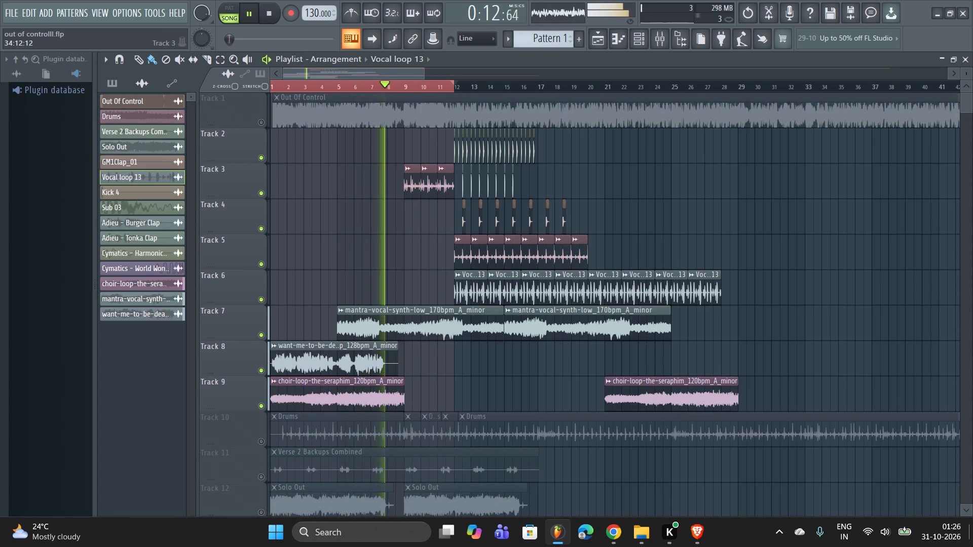
{"action": "right_click_drag", "start_coordinate": [824, 270], "coordinate": [818, 270]}
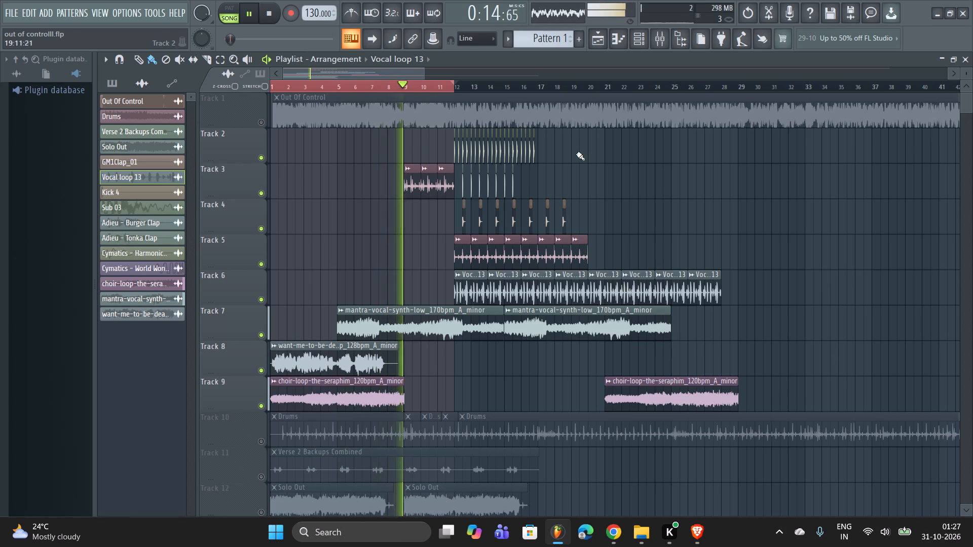
{"action": "left_click", "coordinate": [274, 80]}
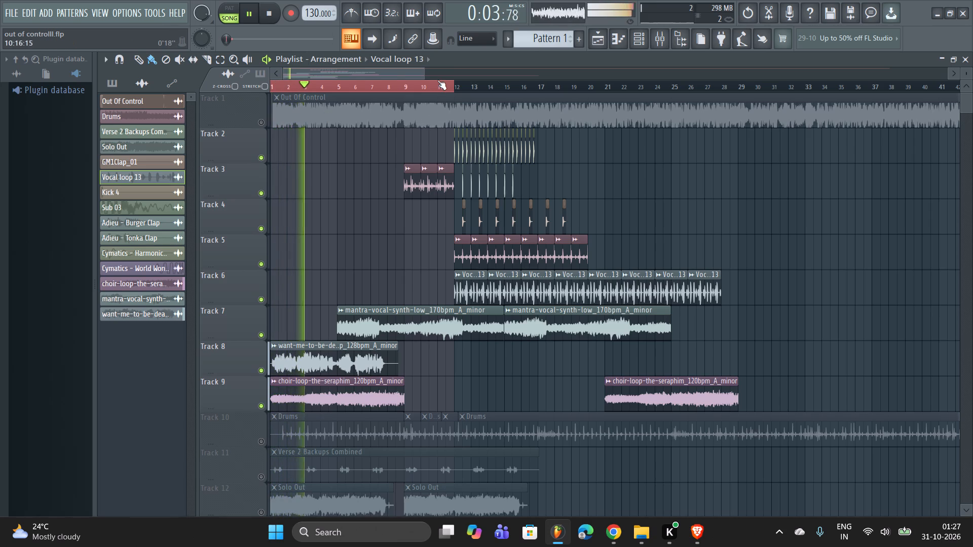
Set the looped time range back to the drop, running from bar 12 to bar 17.
{"action": "right_click_drag", "start_coordinate": [274, 81], "coordinate": [507, 138]}
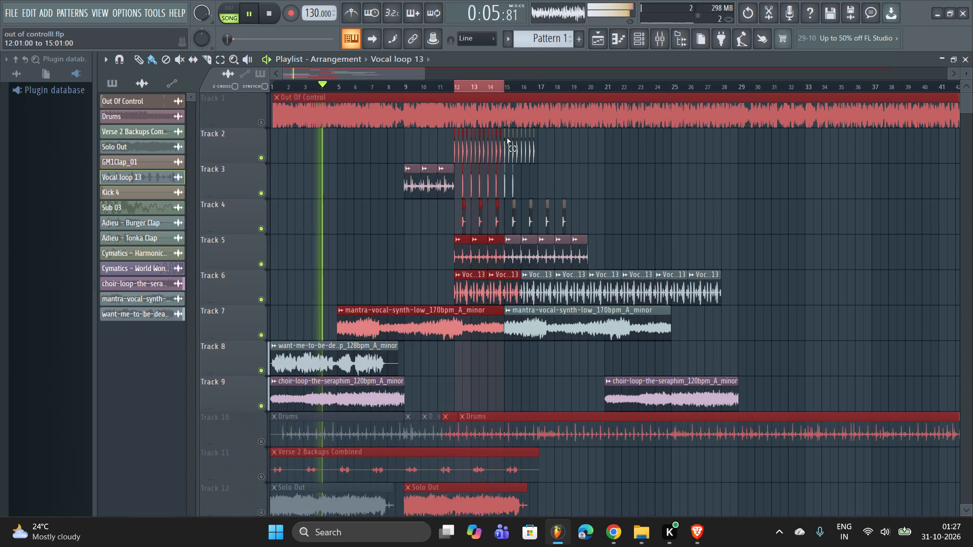
{"action": "right_click_drag", "start_coordinate": [507, 138], "coordinate": [540, 137]}
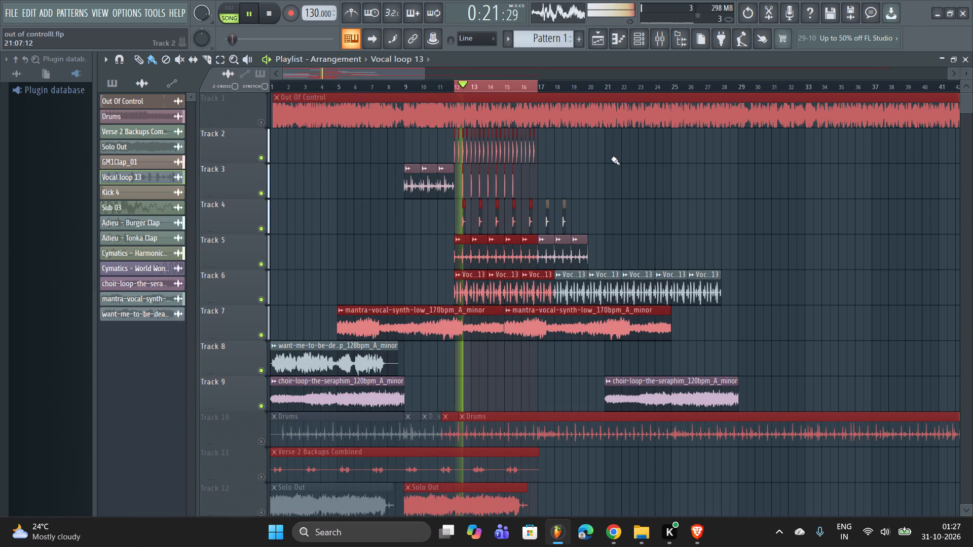
{"action": "right_click", "coordinate": [611, 158]}
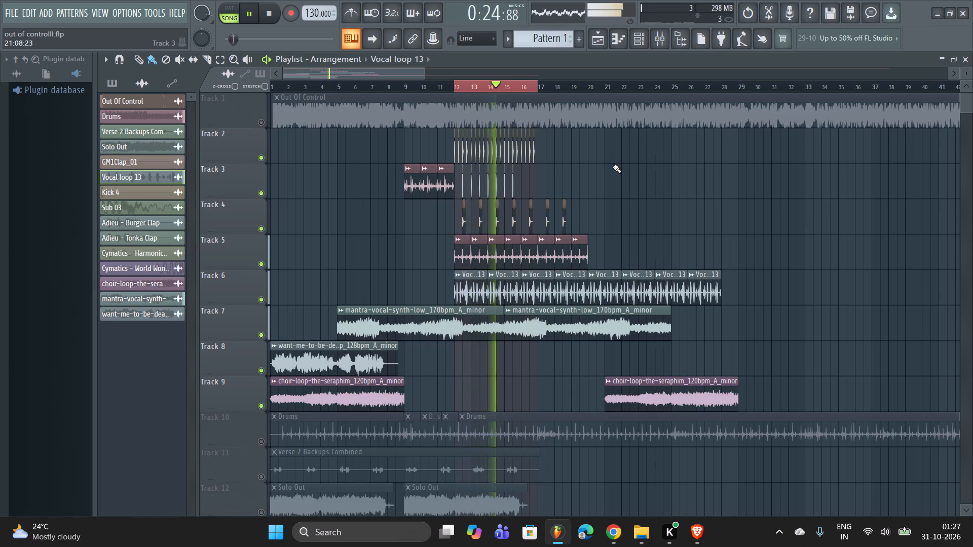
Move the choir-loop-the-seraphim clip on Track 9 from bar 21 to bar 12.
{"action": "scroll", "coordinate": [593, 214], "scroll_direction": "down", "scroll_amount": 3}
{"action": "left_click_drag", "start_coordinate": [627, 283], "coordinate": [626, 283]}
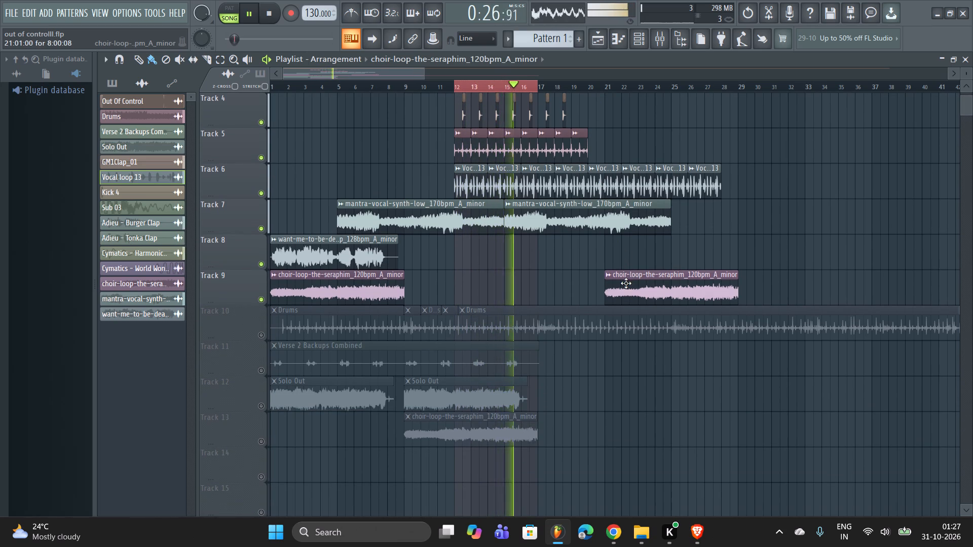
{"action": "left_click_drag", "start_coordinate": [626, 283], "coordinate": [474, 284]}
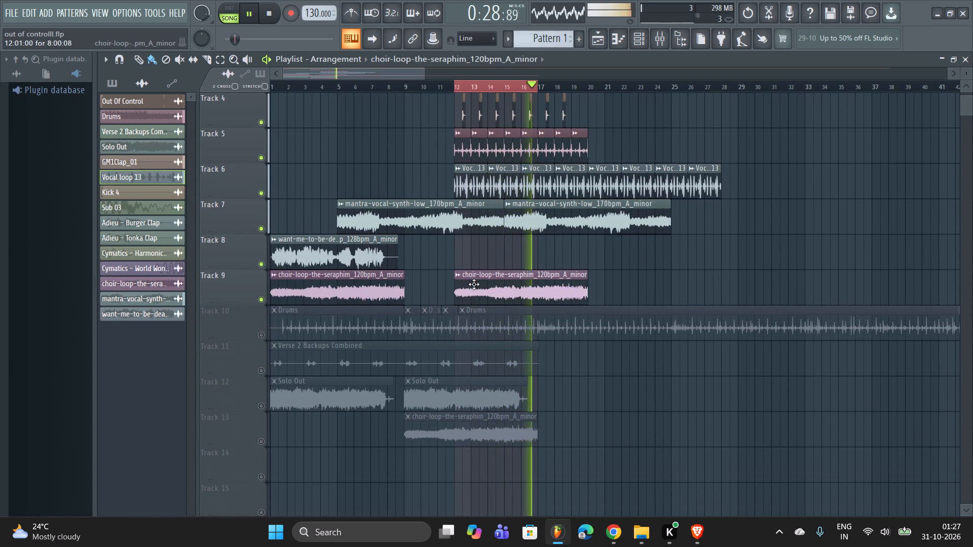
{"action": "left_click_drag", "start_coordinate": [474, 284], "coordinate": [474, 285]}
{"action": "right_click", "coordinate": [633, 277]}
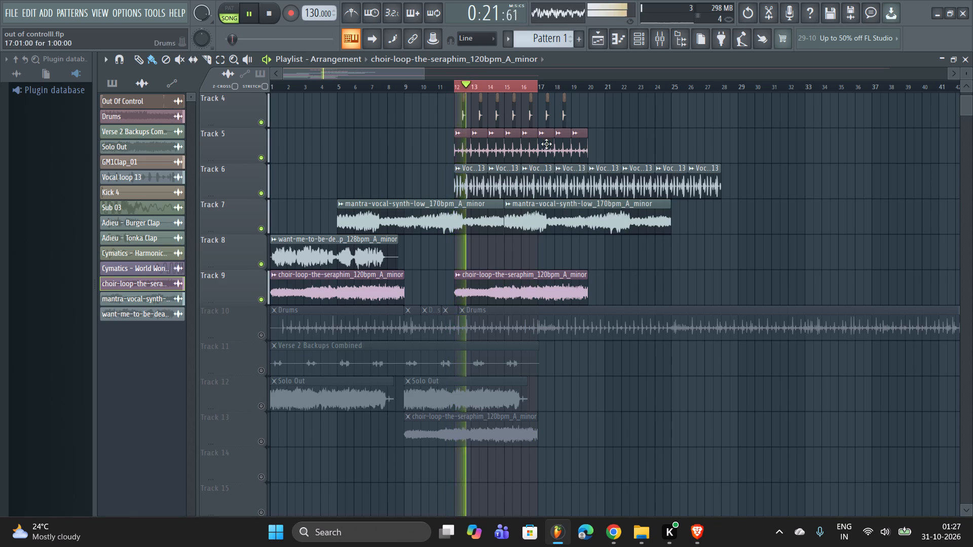
Delete the choir-loop-the-seraphim clip at bar 12 on Track 9.
{"action": "scroll", "coordinate": [547, 138], "scroll_direction": "up", "scroll_amount": 2}
{"action": "left_click_drag", "start_coordinate": [393, 77], "coordinate": [410, 76]}
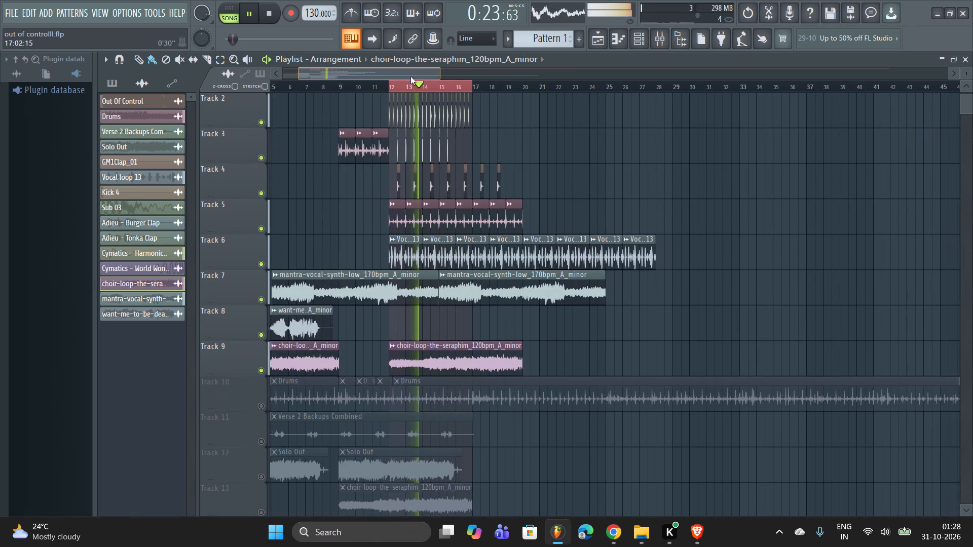
{"action": "left_click_drag", "start_coordinate": [410, 76], "coordinate": [434, 76]}
{"action": "left_click_drag", "start_coordinate": [452, 74], "coordinate": [434, 79]}
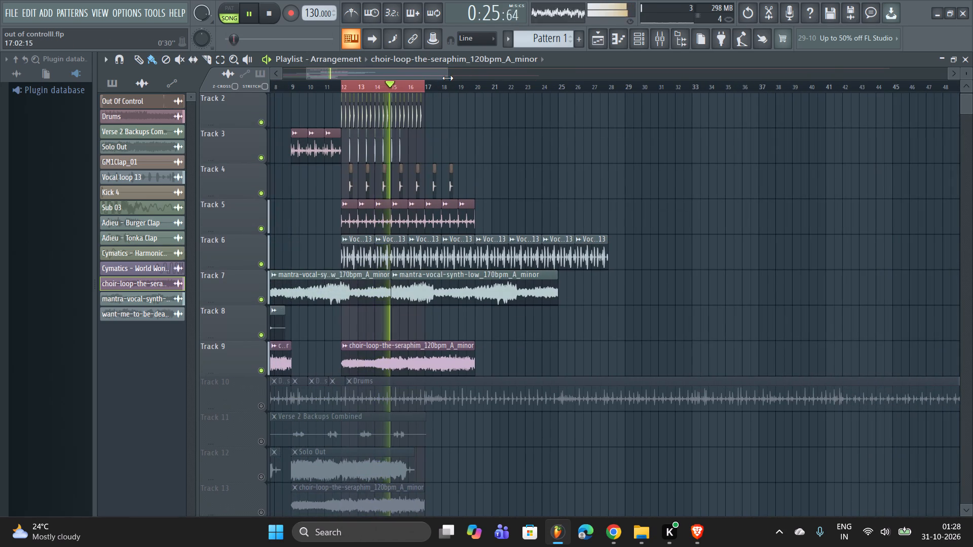
{"action": "left_click_drag", "start_coordinate": [447, 78], "coordinate": [405, 84]}
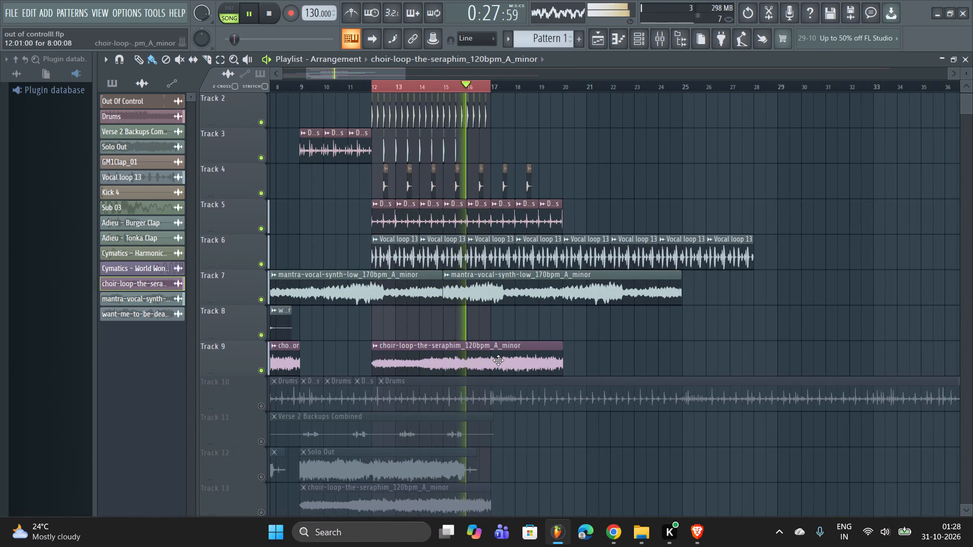
{"action": "right_click", "coordinate": [498, 360]}
Duplicate all the Adieu - Burger Clap hits on Track 3 so the copies continue the pattern from bar 16.
{"action": "left_click_drag", "start_coordinate": [478, 146], "coordinate": [404, 151], "text": "ctrl"}
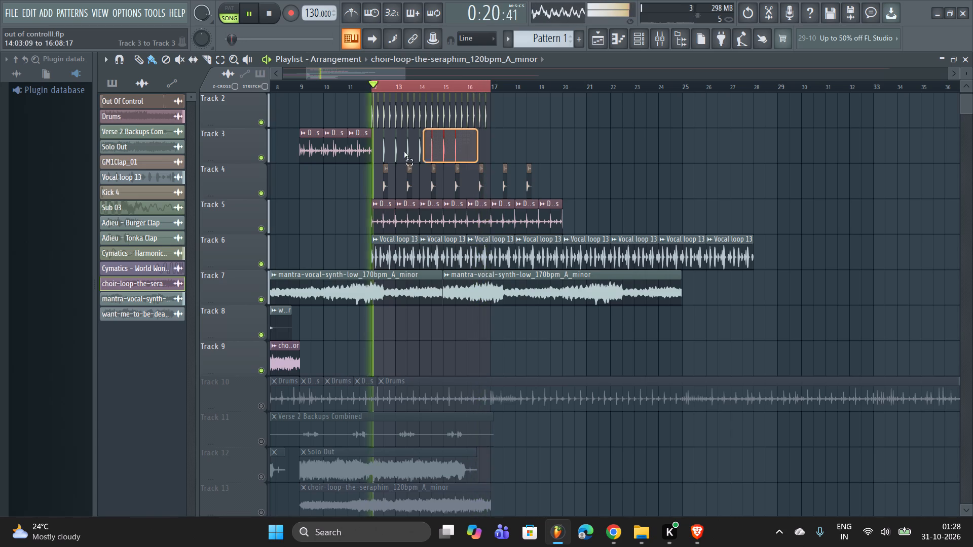
{"action": "left_click_drag", "start_coordinate": [404, 151], "coordinate": [379, 154], "text": "ctrl"}
{"action": "left_click_drag", "start_coordinate": [384, 147], "coordinate": [450, 144], "text": "shift"}
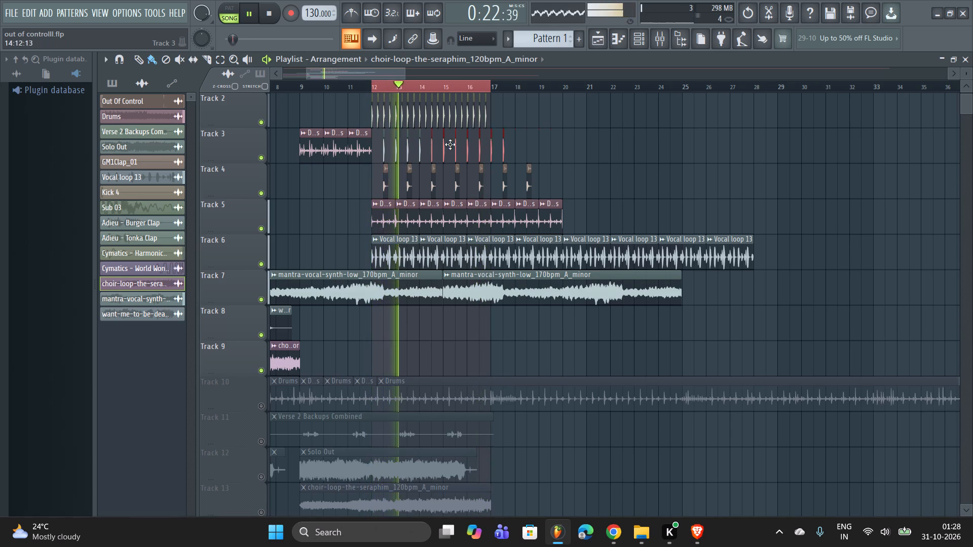
{"action": "left_click_drag", "start_coordinate": [450, 144], "coordinate": [471, 148], "text": "shift"}
{"action": "right_click", "coordinate": [579, 126]}
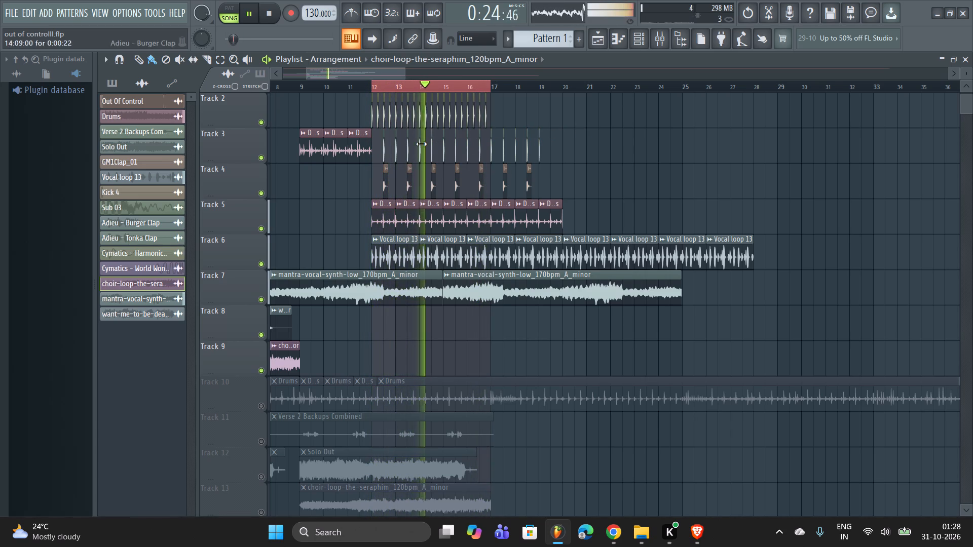
Move the three Drums clips in bars 9 to 11 from Track 3 down to Track 5.
{"action": "left_click_drag", "start_coordinate": [279, 153], "coordinate": [363, 157], "text": "ctrl"}
{"action": "left_click_drag", "start_coordinate": [310, 152], "coordinate": [312, 233]}
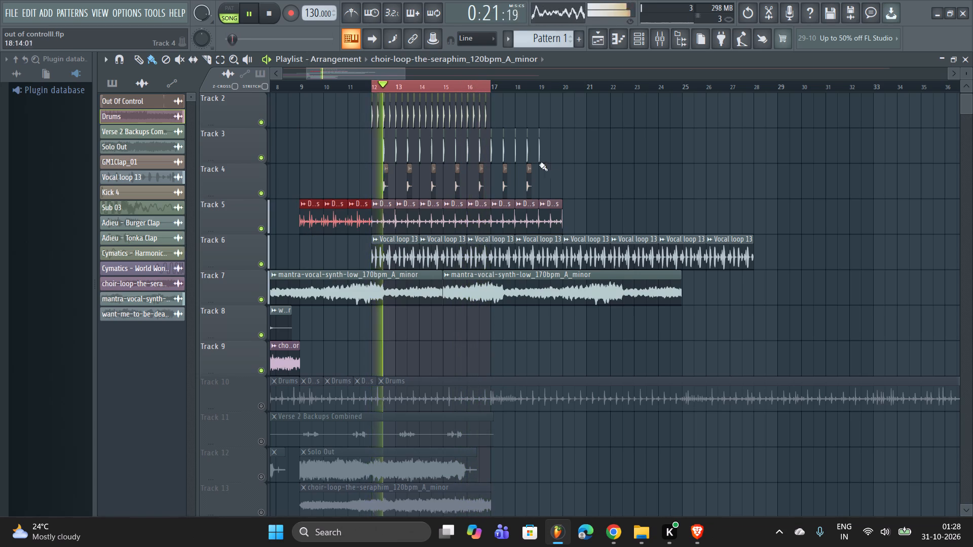
{"action": "right_click", "coordinate": [626, 143]}
Erase the surplus Track 3 clap hits after bar 17.
{"action": "scroll", "coordinate": [590, 141], "scroll_direction": "up", "scroll_amount": 2}
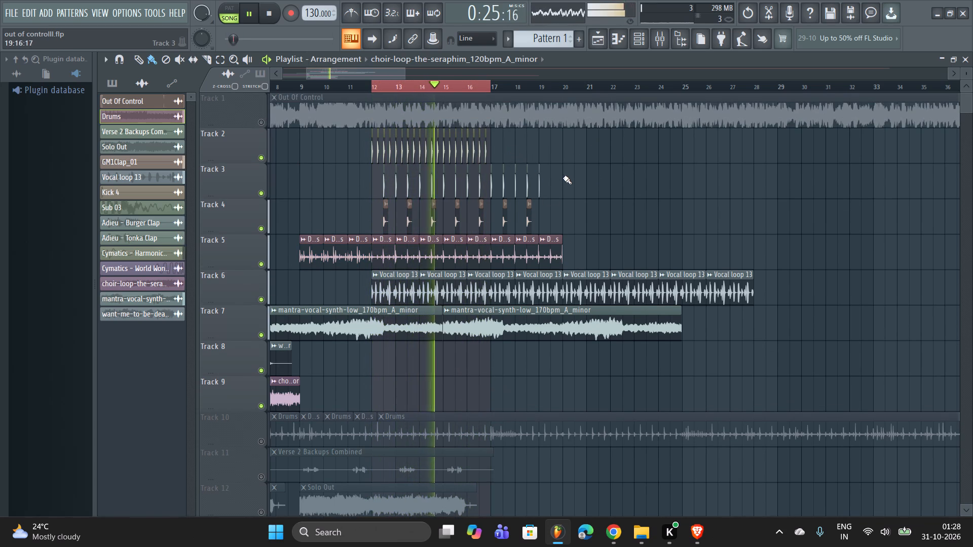
{"action": "right_click_drag", "start_coordinate": [564, 177], "coordinate": [500, 178]}
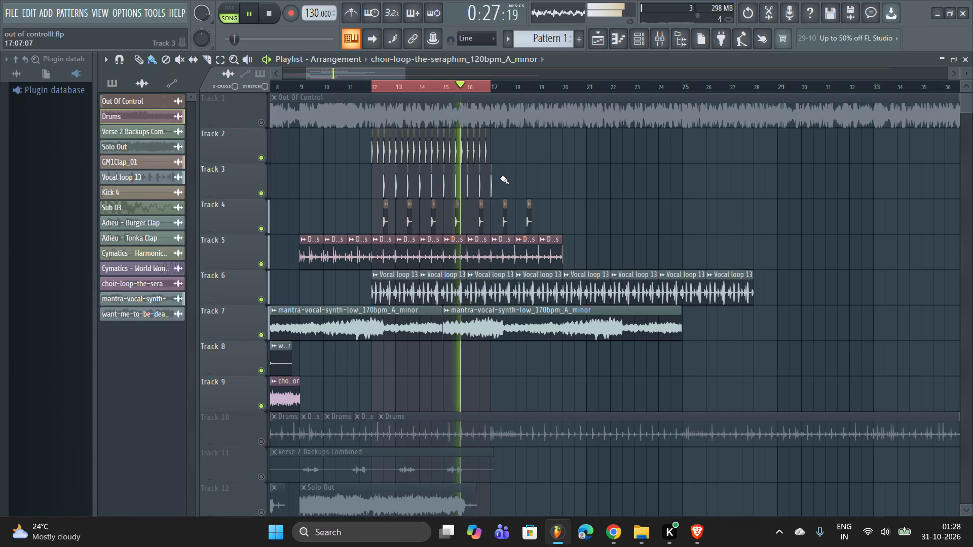
{"action": "right_click", "coordinate": [574, 167]}
{"action": "scroll", "coordinate": [579, 168], "scroll_direction": "up", "scroll_amount": 1}
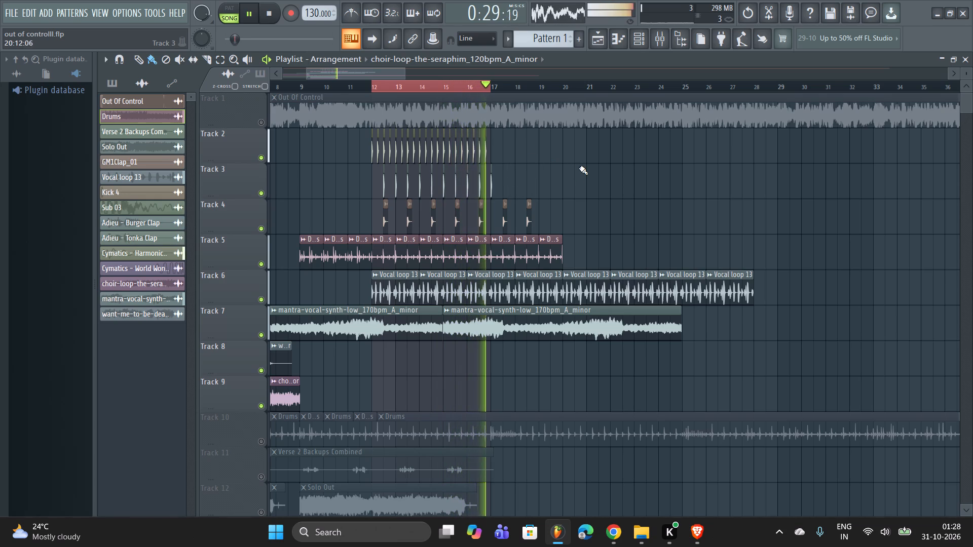
{"action": "scroll", "coordinate": [579, 168], "scroll_direction": "up", "scroll_amount": 1}
Save the project.
{"action": "key", "text": "ctrl+s"}
Solo Track 6 and unmute Tracks 5, 4, 3 and 2 one after another while auditioning the drop's layers.
{"action": "key", "text": "space"}
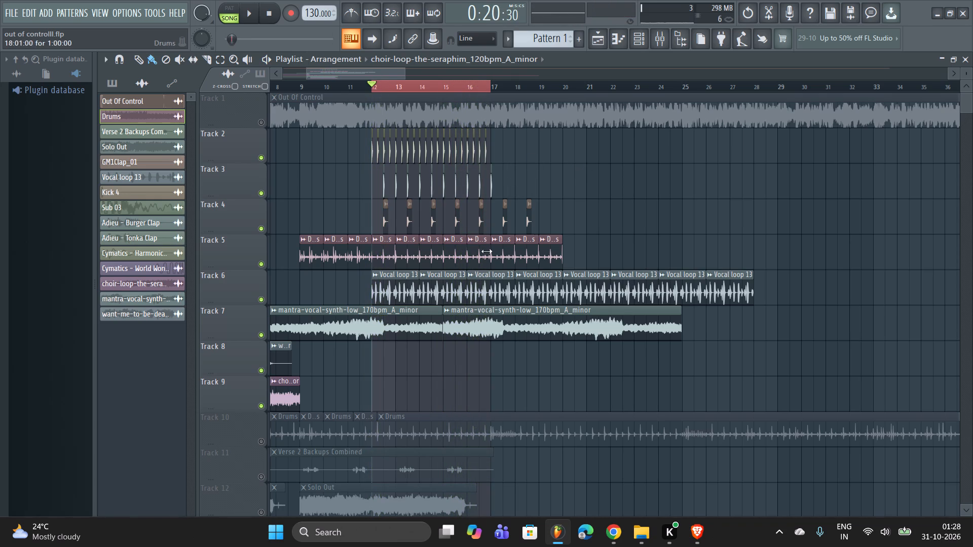
{"action": "right_click", "coordinate": [258, 293]}
{"action": "key", "text": "space"}
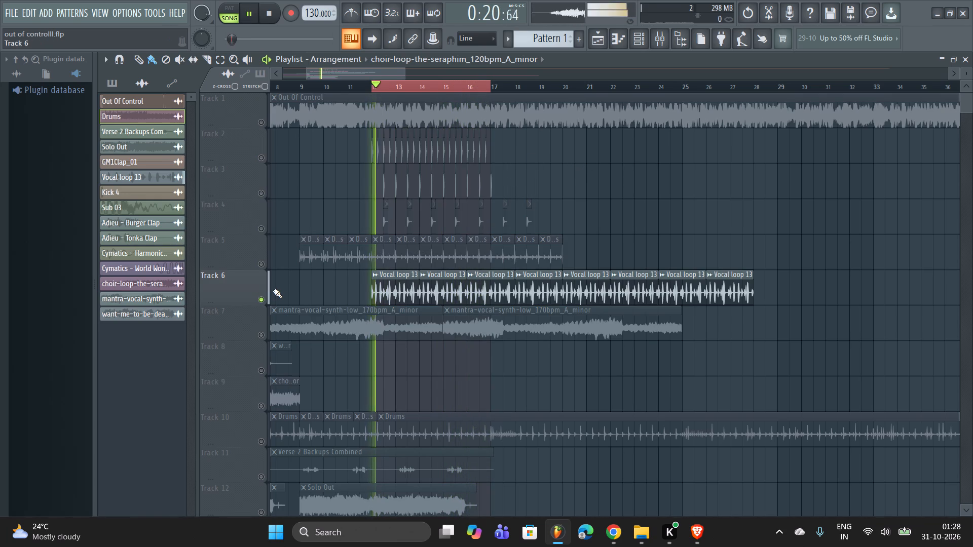
{"action": "left_click", "coordinate": [263, 264]}
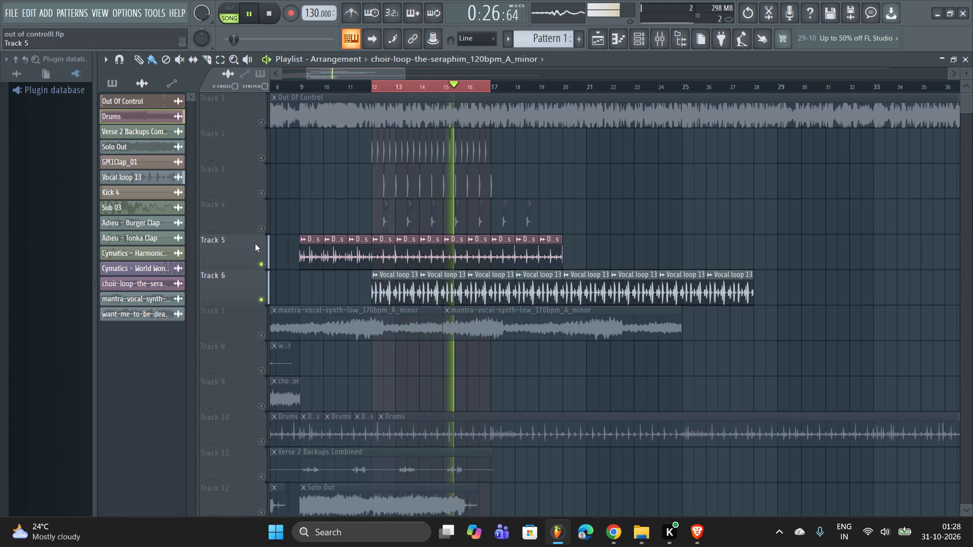
{"action": "left_click", "coordinate": [250, 228]}
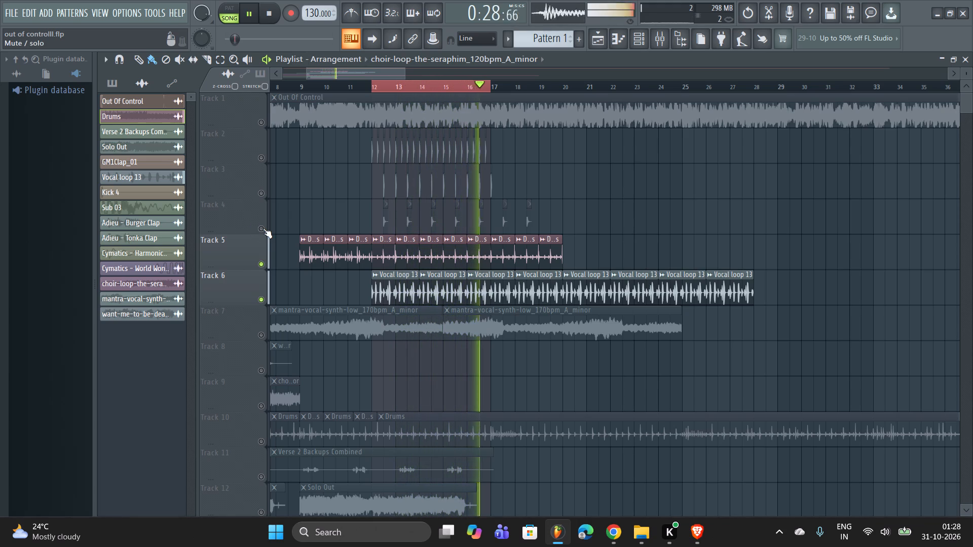
{"action": "left_click", "coordinate": [263, 228]}
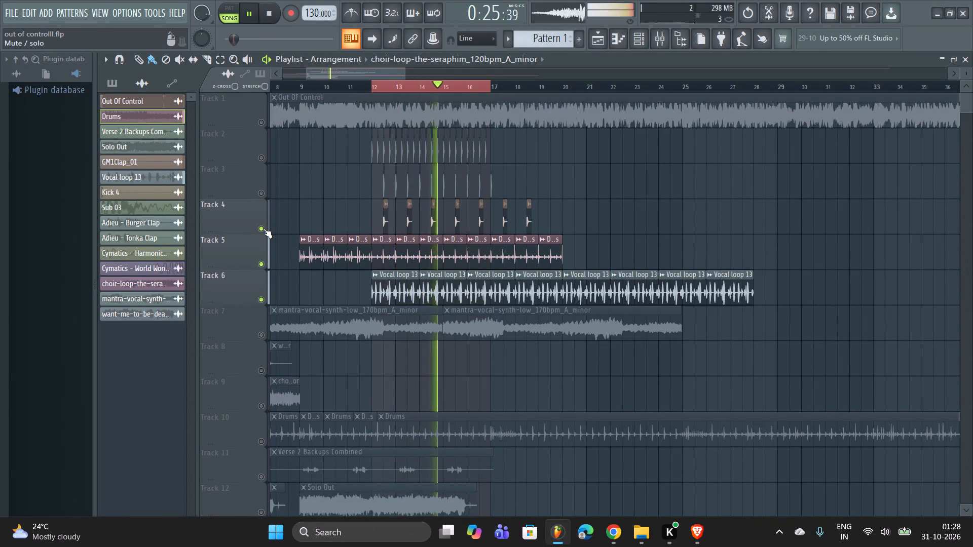
{"action": "left_click", "coordinate": [263, 194]}
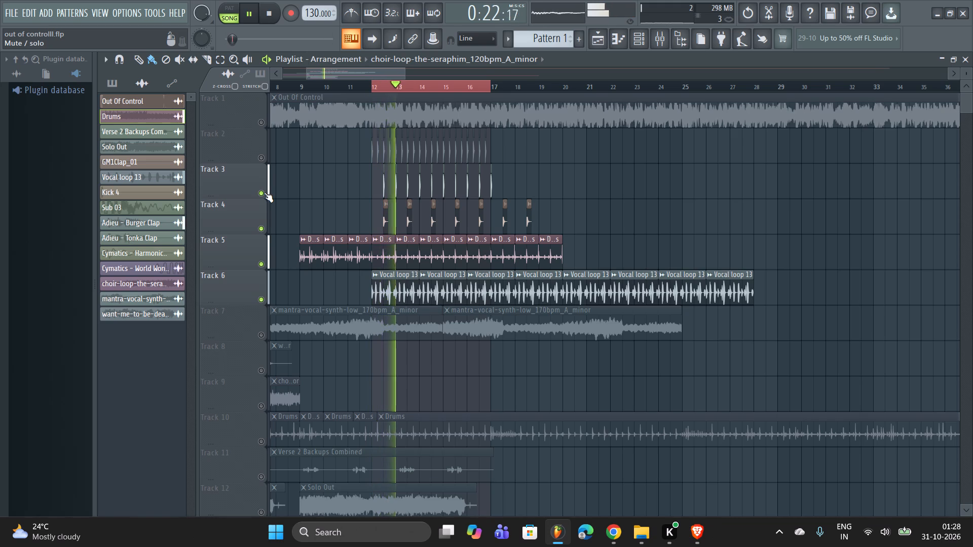
{"action": "left_click", "coordinate": [260, 159]}
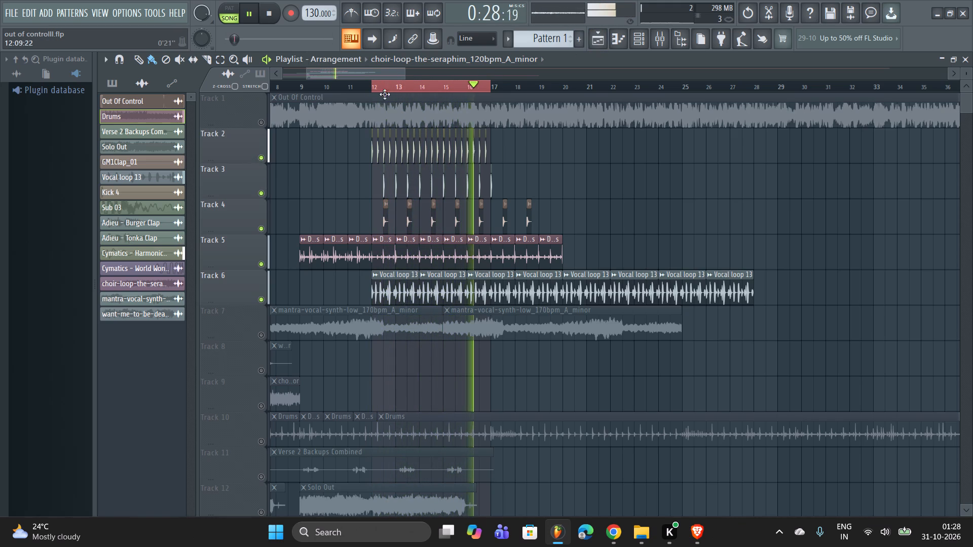
Locate the Drums clip's track in the mixer and solo it, toggling its mute to compare the sound.
{"action": "double_click", "coordinate": [468, 251]}
{"action": "left_click", "coordinate": [662, 38]}
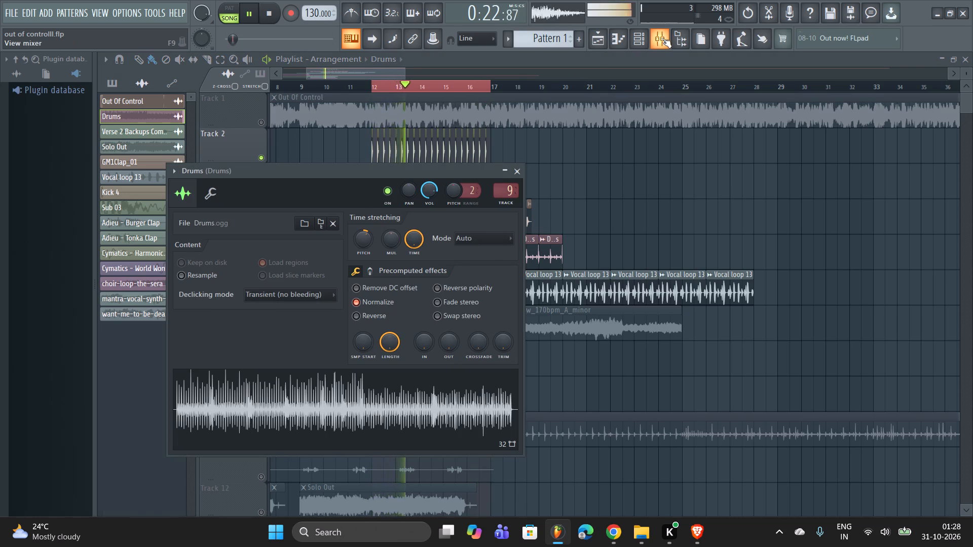
{"action": "right_click", "coordinate": [341, 222]}
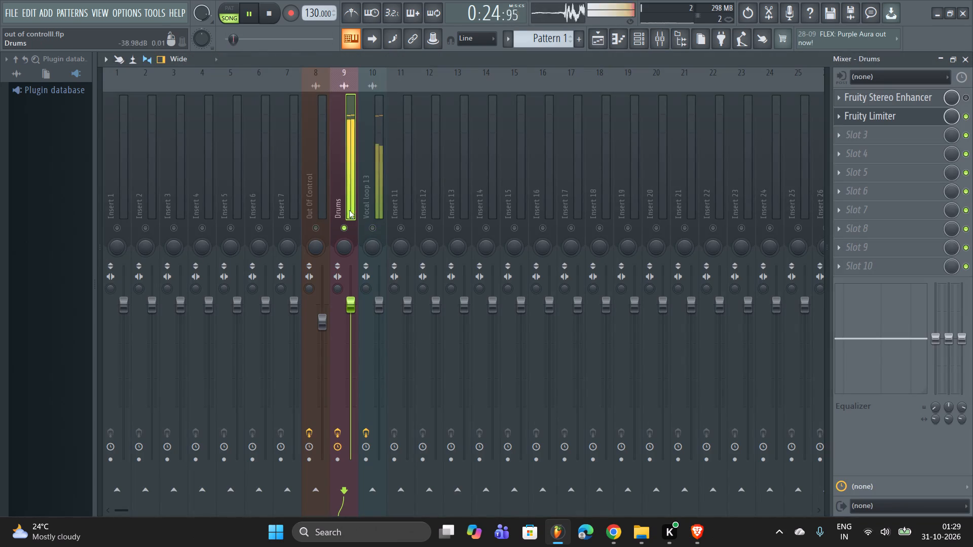
{"action": "left_click", "coordinate": [342, 224]}
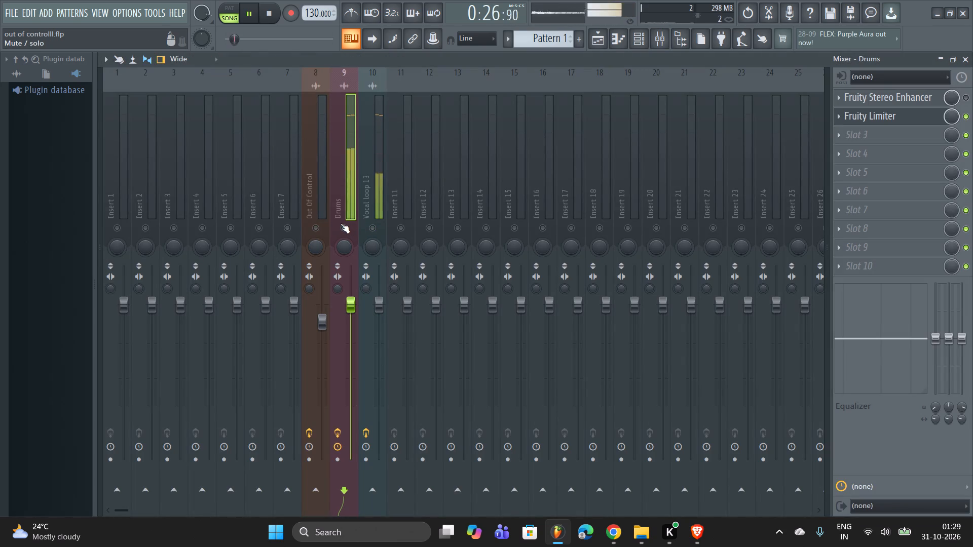
{"action": "left_click", "coordinate": [345, 222]}
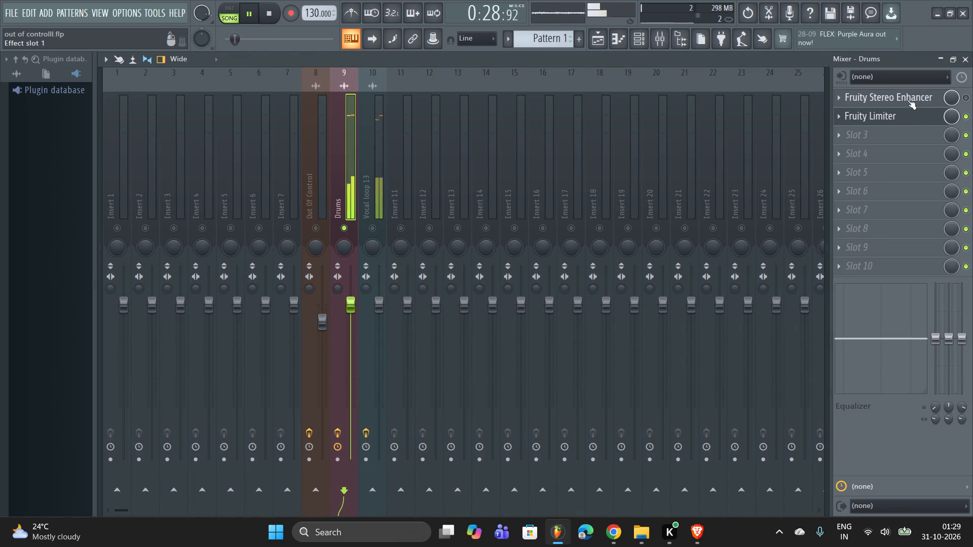
Add Fruity Parametric EQ 2 to effect slot 3 of the Drums mixer track.
{"action": "double_click", "coordinate": [907, 100]}
{"action": "double_click", "coordinate": [893, 114]}
{"action": "right_click", "coordinate": [873, 140]}
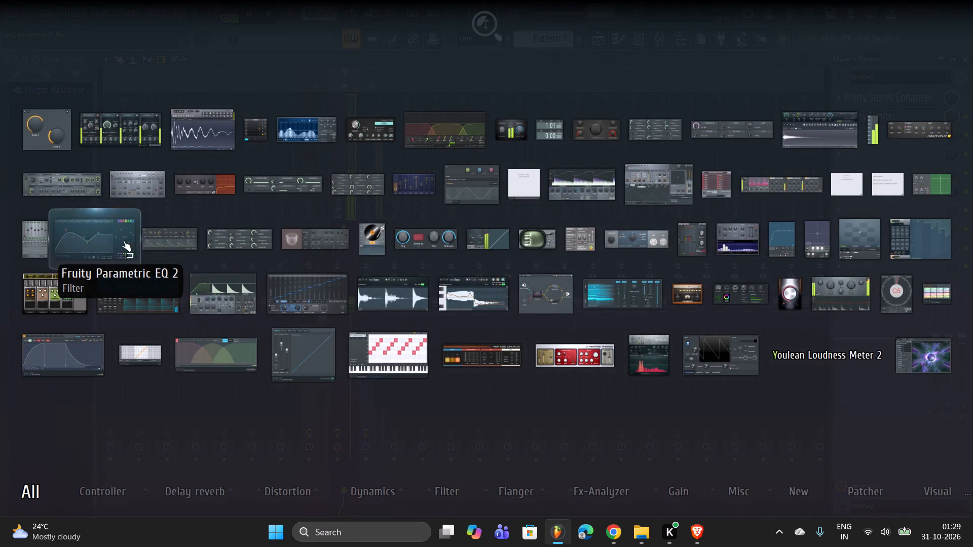
{"action": "double_click", "coordinate": [123, 241]}
{"action": "left_click", "coordinate": [494, 321]}
{"action": "left_click", "coordinate": [501, 340]}
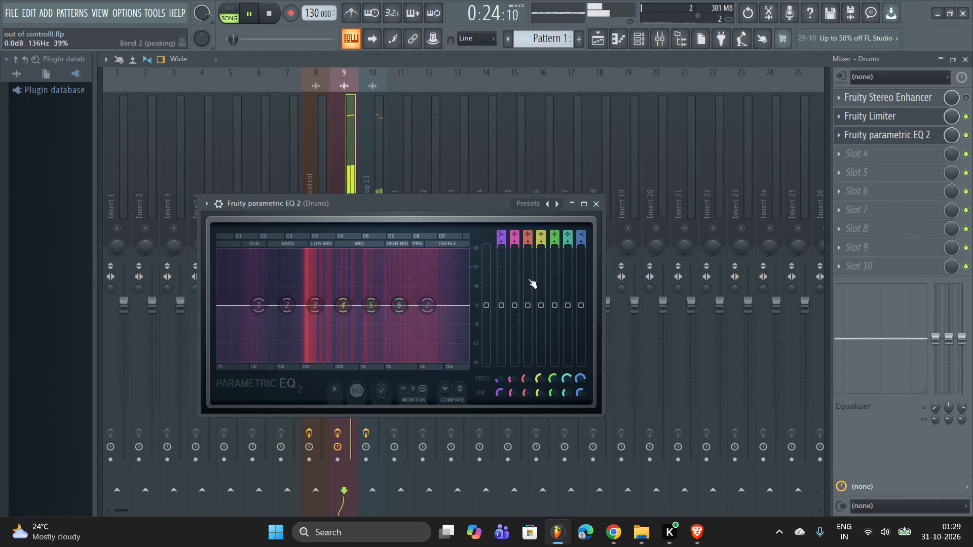
Load the 40Hz + 18kHz cut preset in the Drums track's parametric EQ.
{"action": "right_click", "coordinate": [557, 201]}
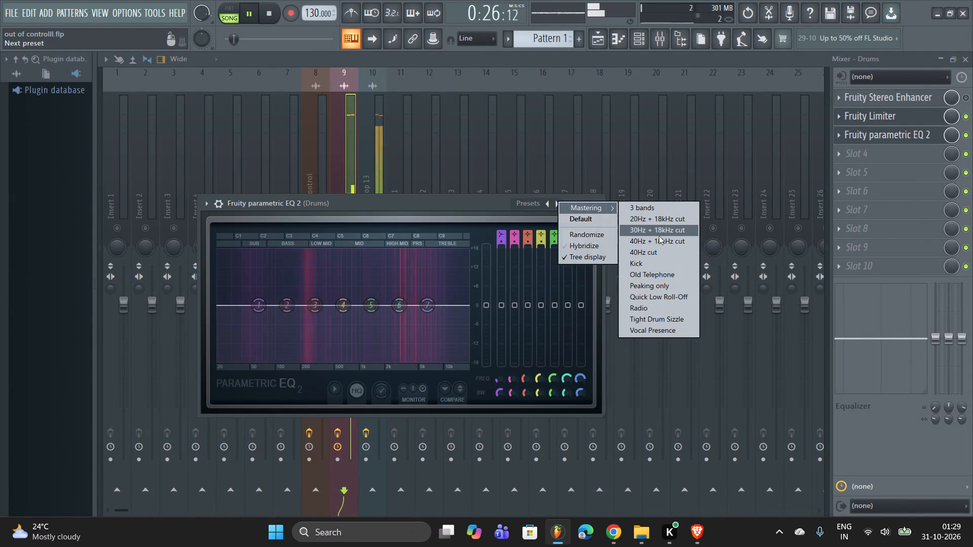
{"action": "left_click", "coordinate": [659, 236]}
{"action": "left_click", "coordinate": [492, 329]}
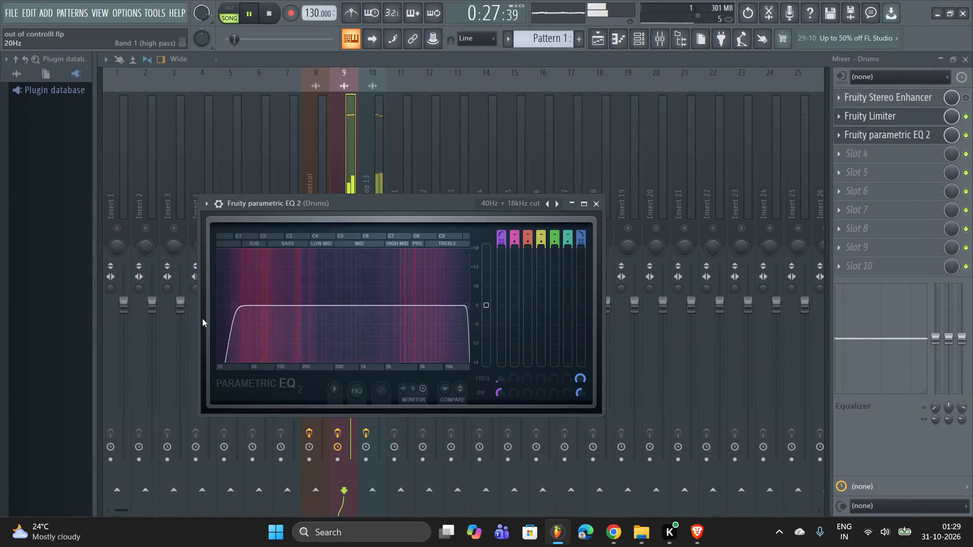
Sweep the Drums EQ's high-pass and low-pass bands, leave the low-pass cutoff near 5 kHz, and close the EQ.
{"action": "left_click_drag", "start_coordinate": [240, 306], "coordinate": [469, 310]}
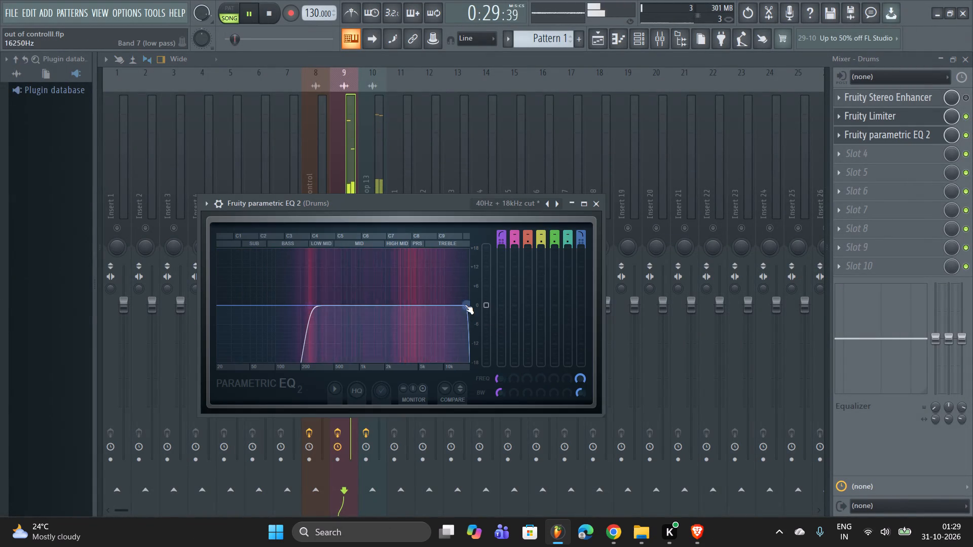
{"action": "left_click_drag", "start_coordinate": [465, 304], "coordinate": [248, 326]}
{"action": "left_click_drag", "start_coordinate": [307, 314], "coordinate": [767, 360]}
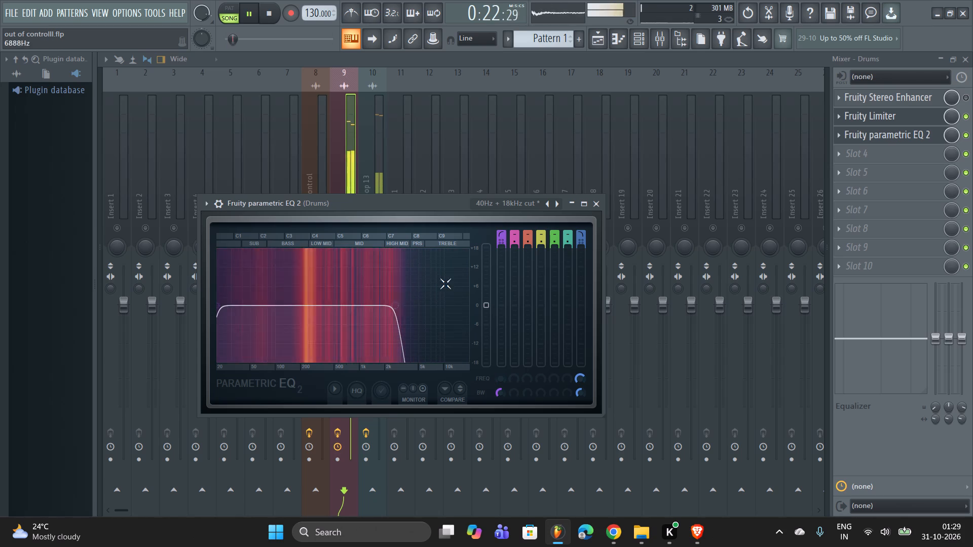
{"action": "left_click_drag", "start_coordinate": [388, 308], "coordinate": [424, 308]}
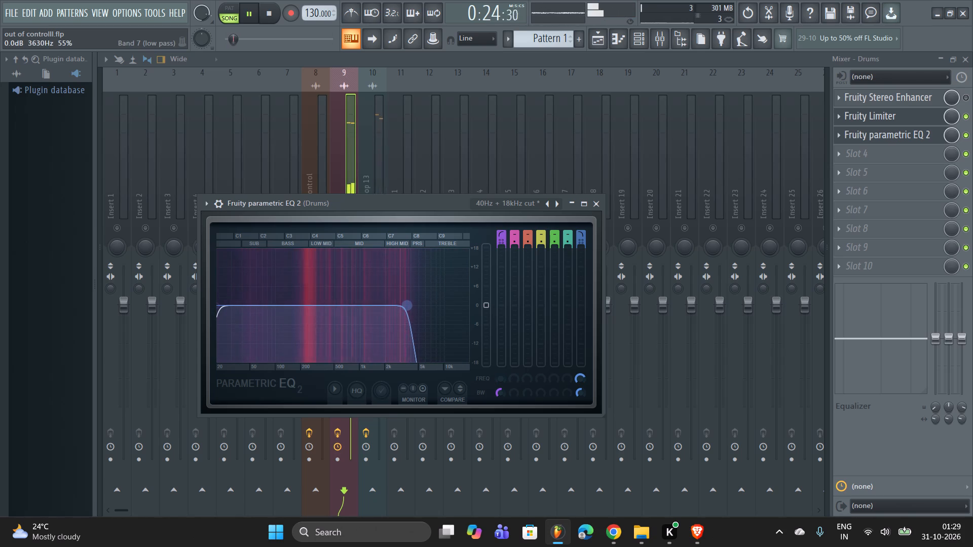
{"action": "left_click_drag", "start_coordinate": [424, 308], "coordinate": [461, 310]}
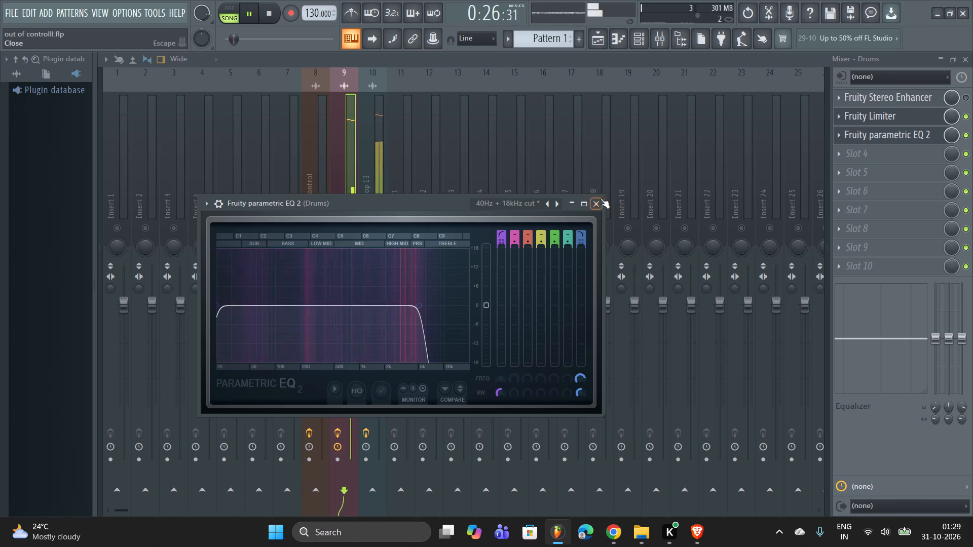
{"action": "left_click", "coordinate": [594, 199]}
Toggle the Drums mixer track's solo to compare it with the full mix, and return to the Playlist.
{"action": "right_click", "coordinate": [341, 224]}
{"action": "right_click", "coordinate": [342, 224]}
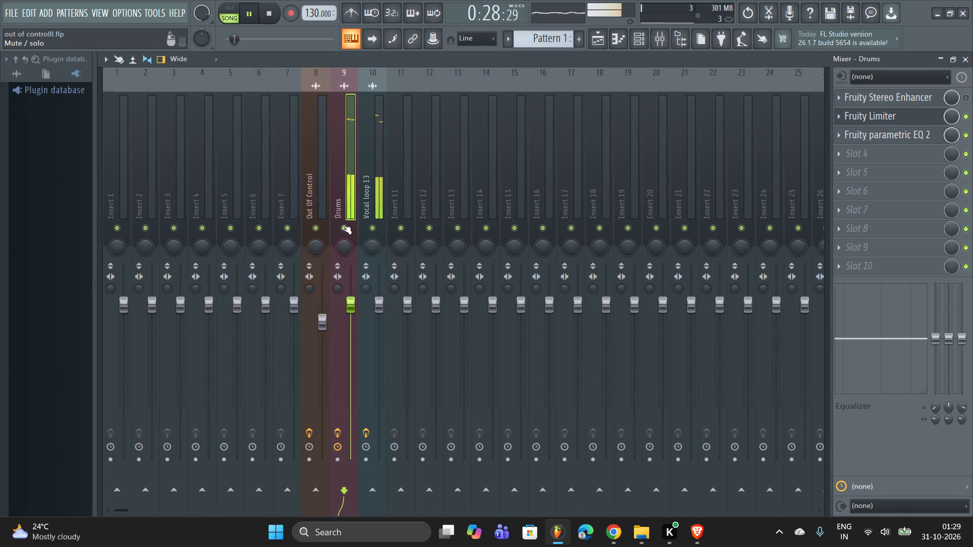
{"action": "left_click", "coordinate": [967, 57]}
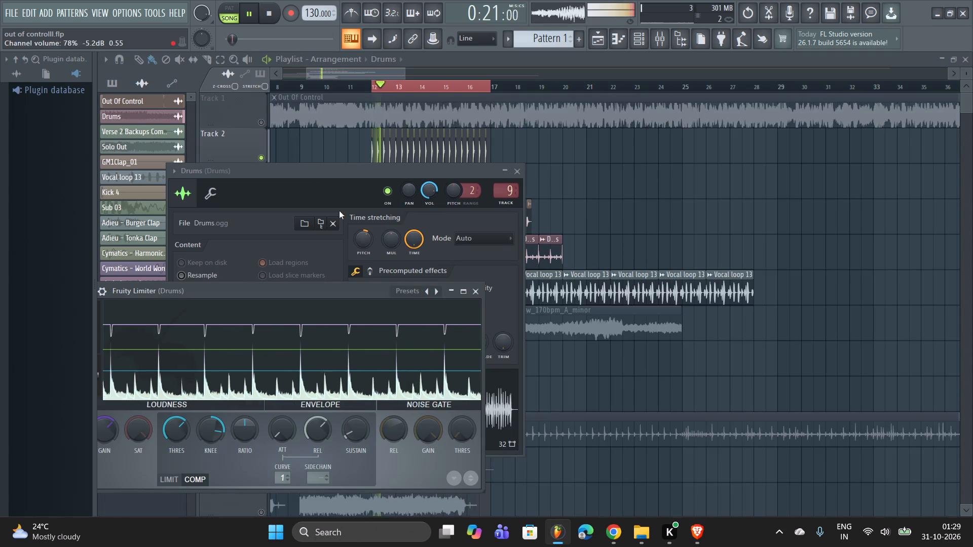
{"action": "right_click", "coordinate": [293, 140]}
Unmute Track 7 with the mantra-vocal-synth-low clips and audition it over the looped drop.
{"action": "scroll", "coordinate": [322, 235], "scroll_direction": "down", "scroll_amount": 3}
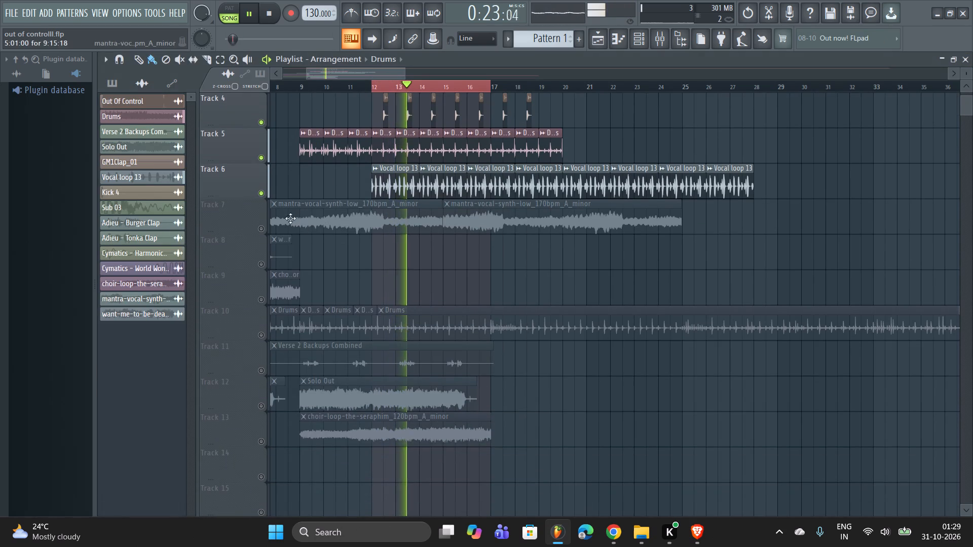
{"action": "left_click", "coordinate": [261, 229]}
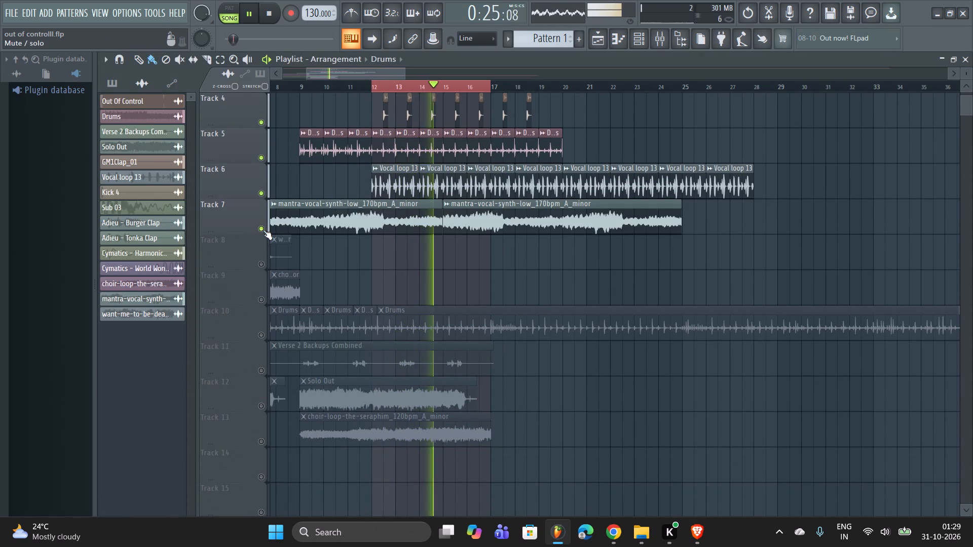
{"action": "right_click", "coordinate": [425, 260]}
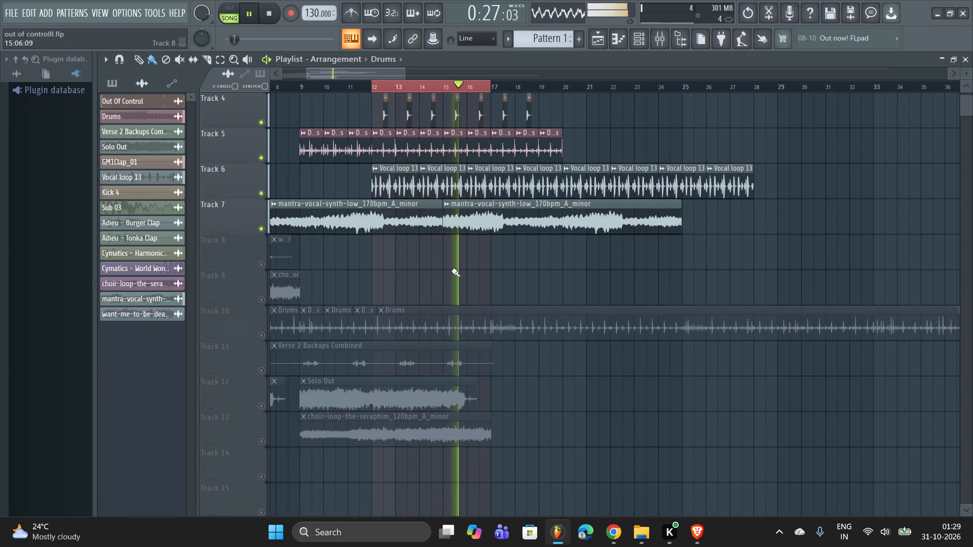
{"action": "right_click", "coordinate": [453, 270]}
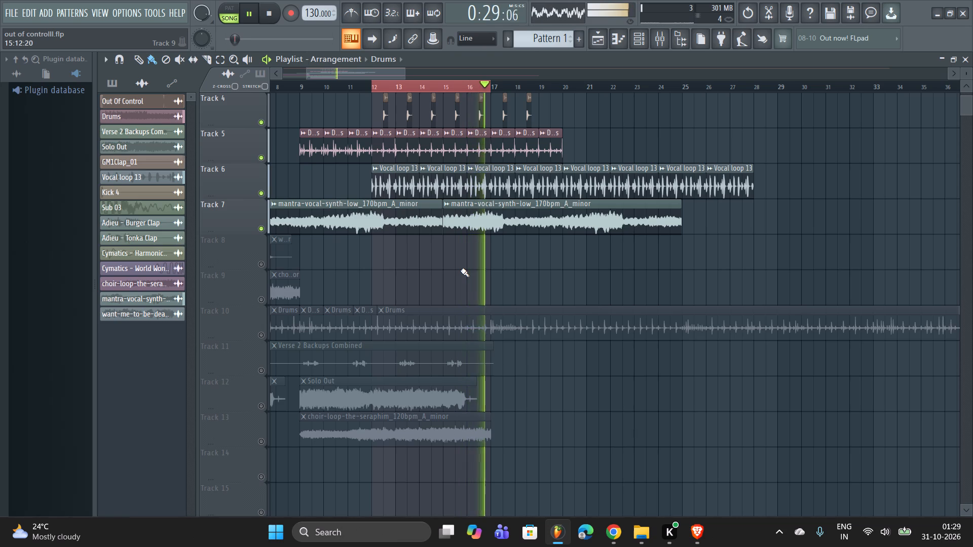
{"action": "scroll", "coordinate": [461, 270], "scroll_direction": "up", "scroll_amount": 3}
{"action": "scroll", "coordinate": [363, 277], "scroll_direction": "down", "scroll_amount": 2}
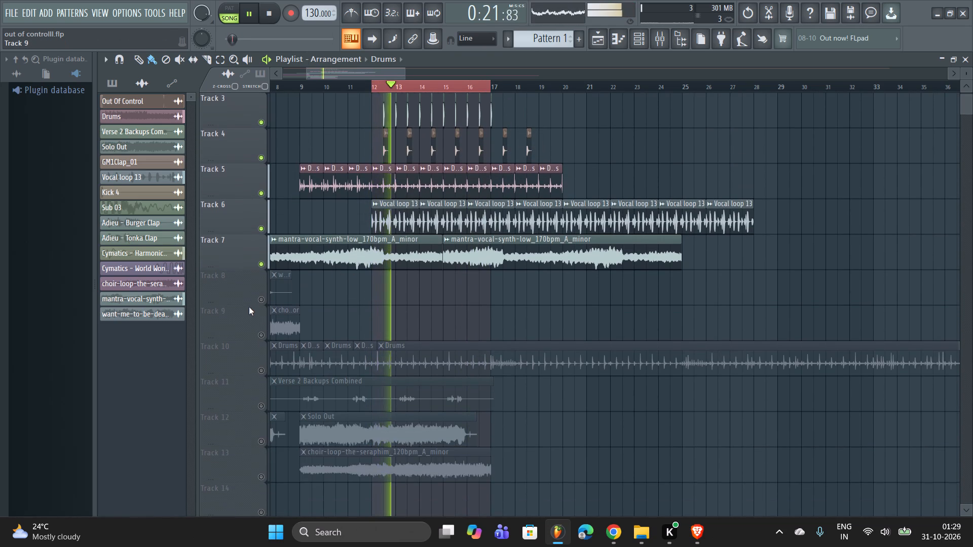
Audition Tracks 9 and 8 from bar 2, leaving the vocal loop on Track 8 unmuted and the choir on Track 9 muted.
{"action": "left_click", "coordinate": [261, 327]}
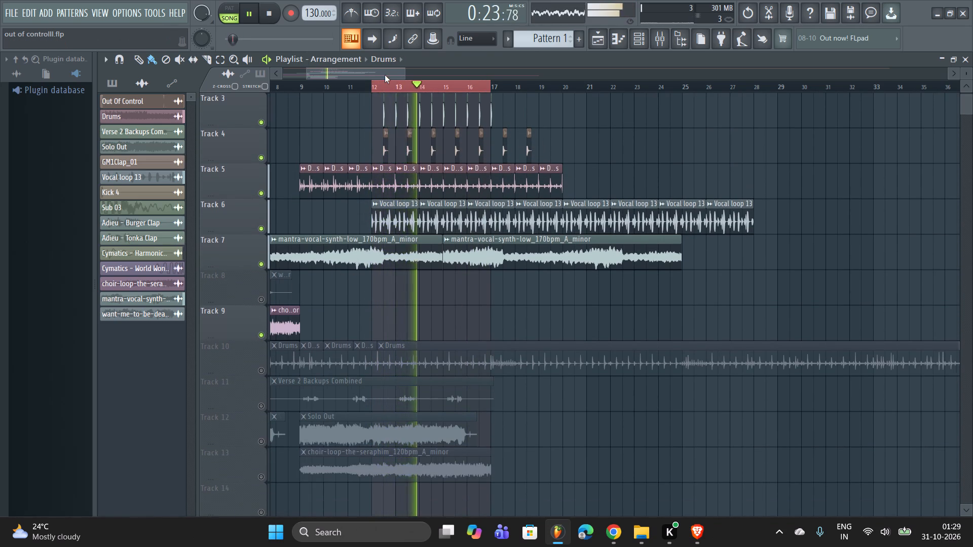
{"action": "left_click_drag", "start_coordinate": [384, 75], "coordinate": [252, 75]}
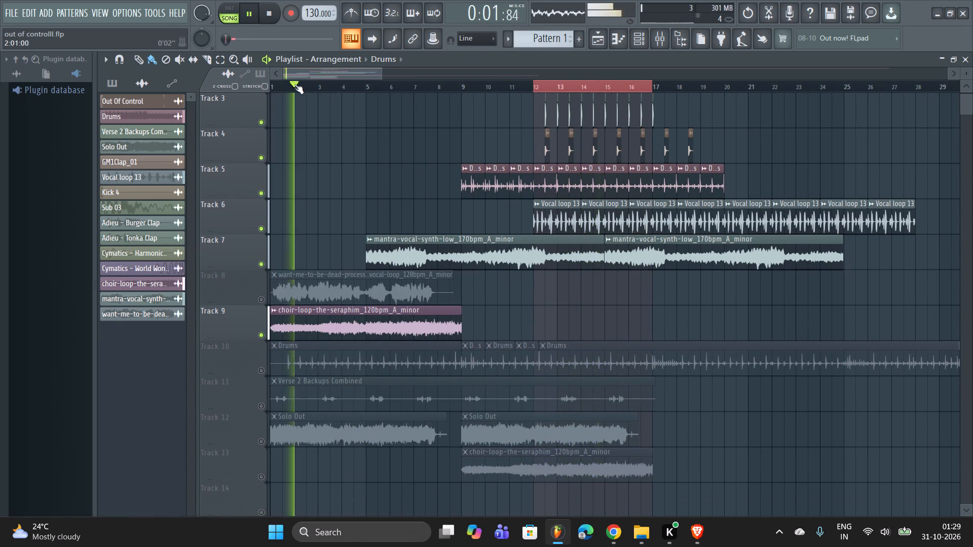
{"action": "left_click", "coordinate": [294, 84]}
{"action": "left_click", "coordinate": [263, 300]}
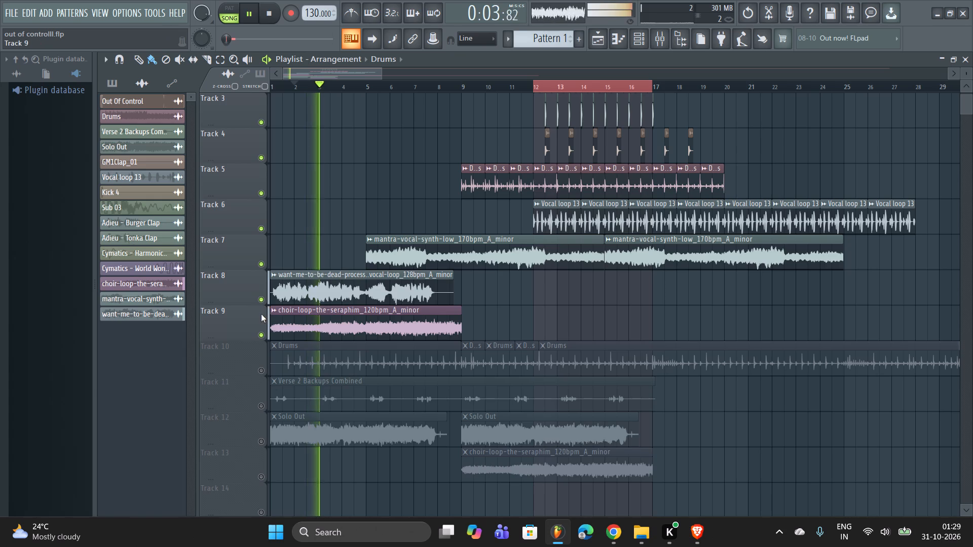
{"action": "left_click", "coordinate": [260, 337]}
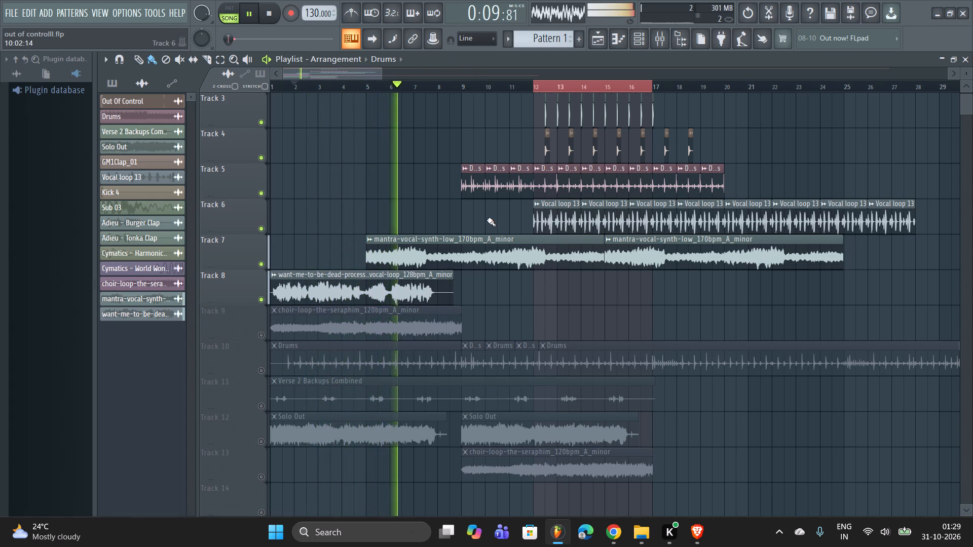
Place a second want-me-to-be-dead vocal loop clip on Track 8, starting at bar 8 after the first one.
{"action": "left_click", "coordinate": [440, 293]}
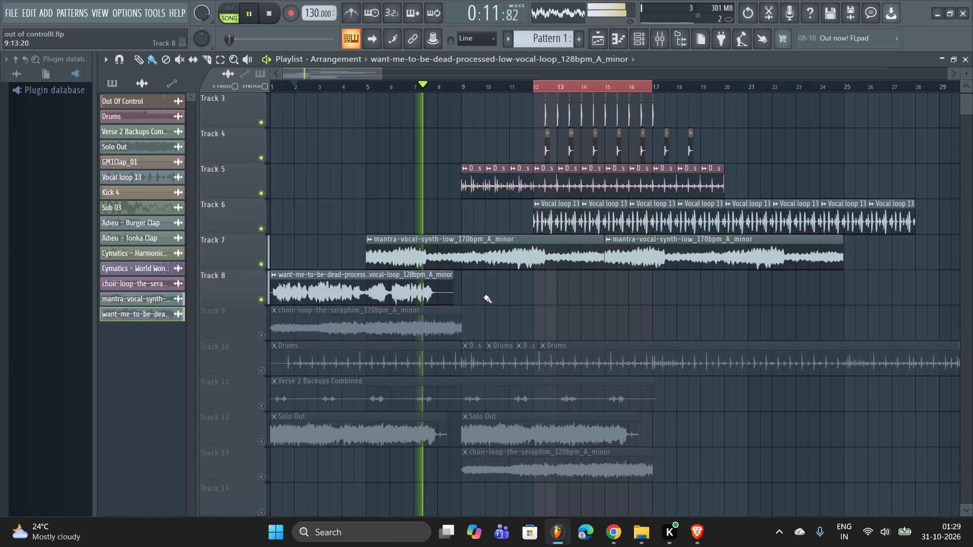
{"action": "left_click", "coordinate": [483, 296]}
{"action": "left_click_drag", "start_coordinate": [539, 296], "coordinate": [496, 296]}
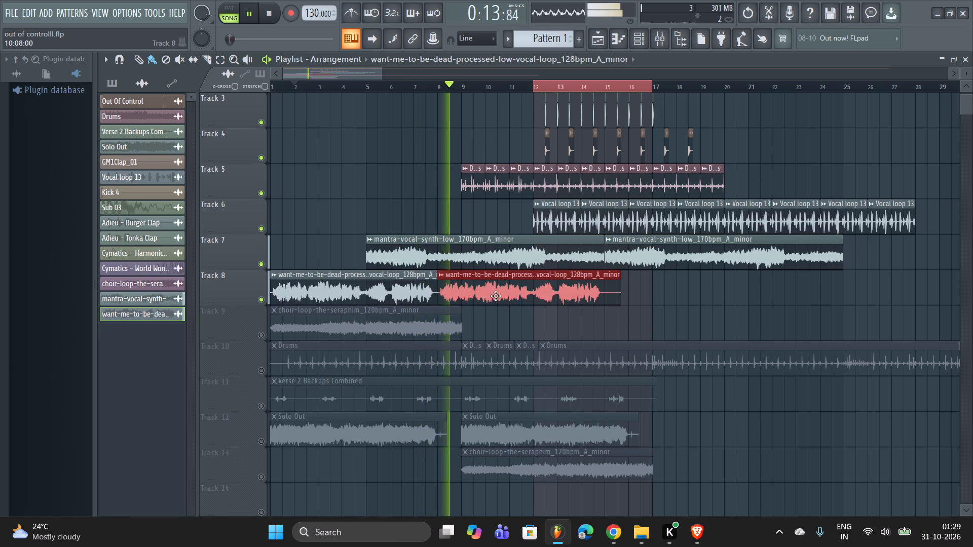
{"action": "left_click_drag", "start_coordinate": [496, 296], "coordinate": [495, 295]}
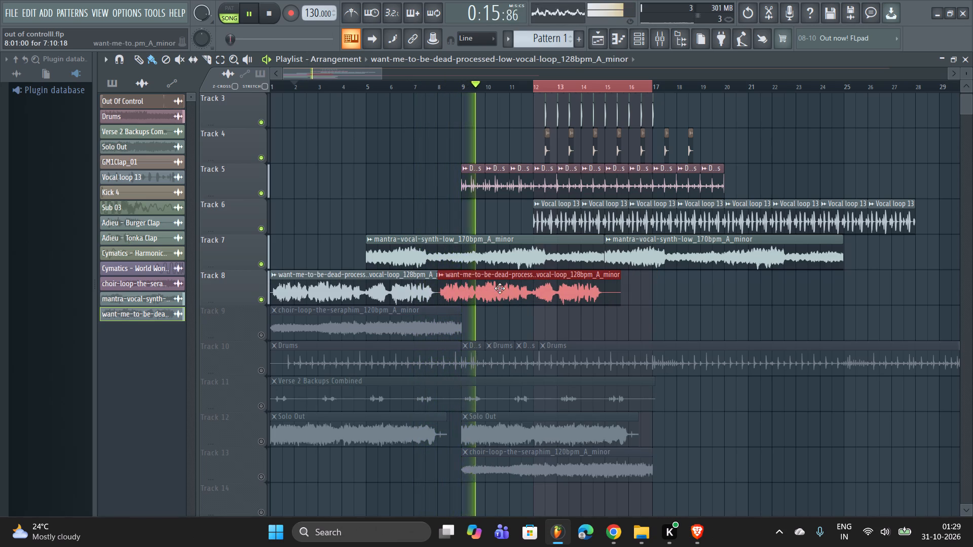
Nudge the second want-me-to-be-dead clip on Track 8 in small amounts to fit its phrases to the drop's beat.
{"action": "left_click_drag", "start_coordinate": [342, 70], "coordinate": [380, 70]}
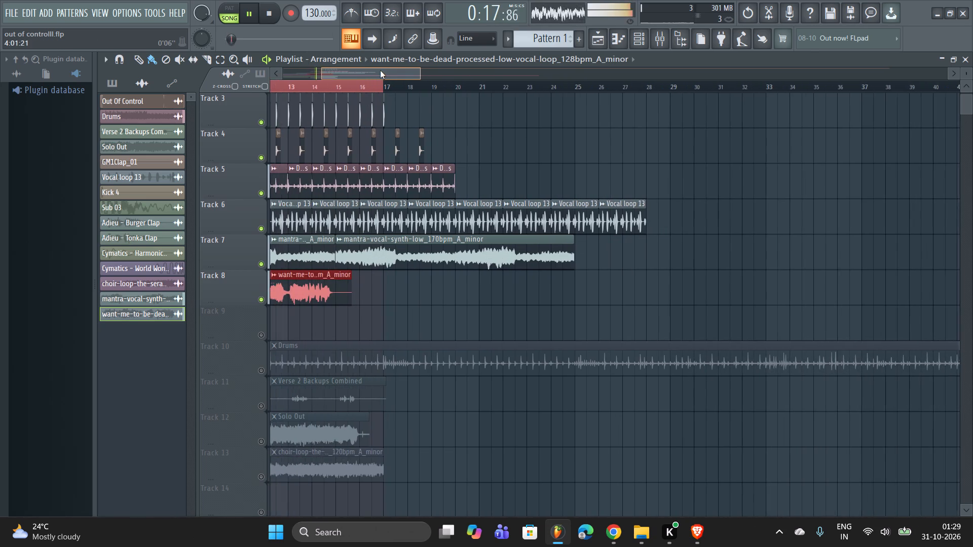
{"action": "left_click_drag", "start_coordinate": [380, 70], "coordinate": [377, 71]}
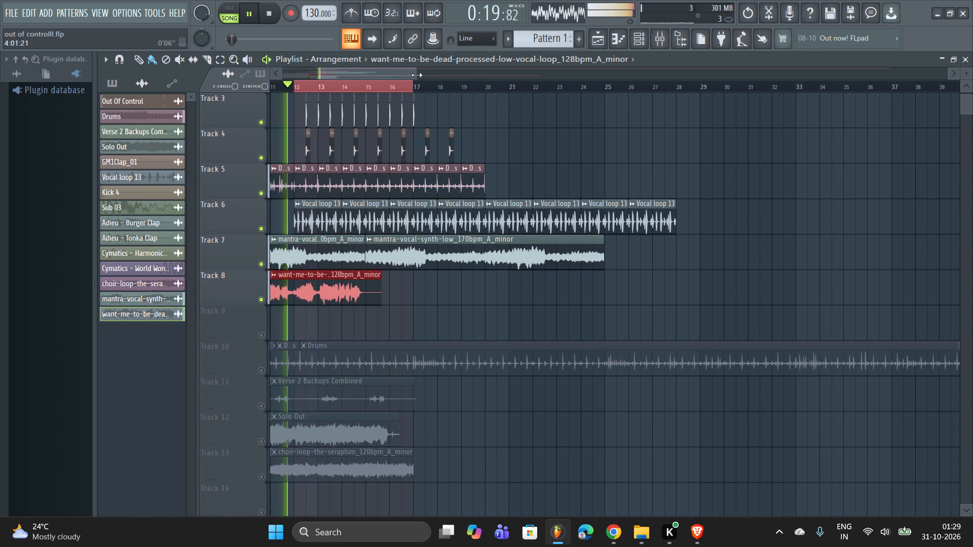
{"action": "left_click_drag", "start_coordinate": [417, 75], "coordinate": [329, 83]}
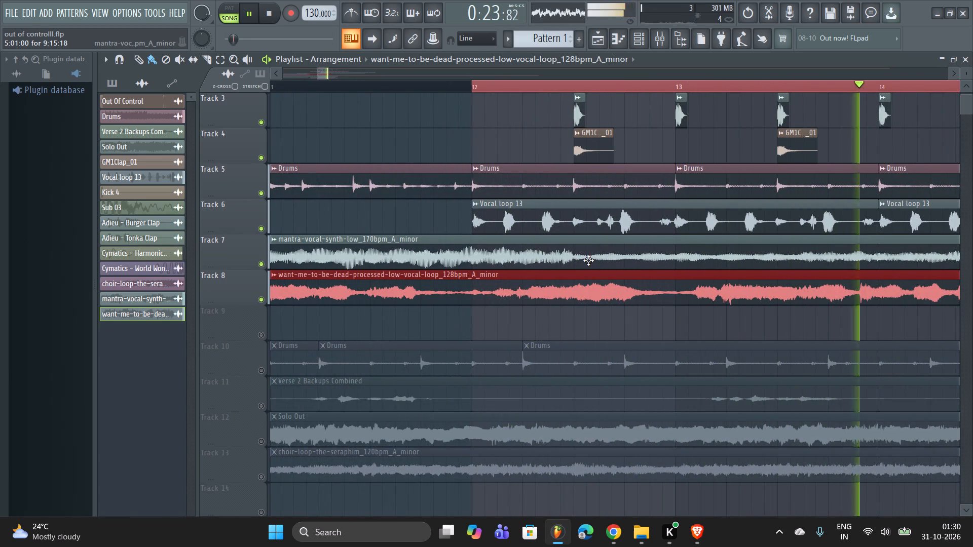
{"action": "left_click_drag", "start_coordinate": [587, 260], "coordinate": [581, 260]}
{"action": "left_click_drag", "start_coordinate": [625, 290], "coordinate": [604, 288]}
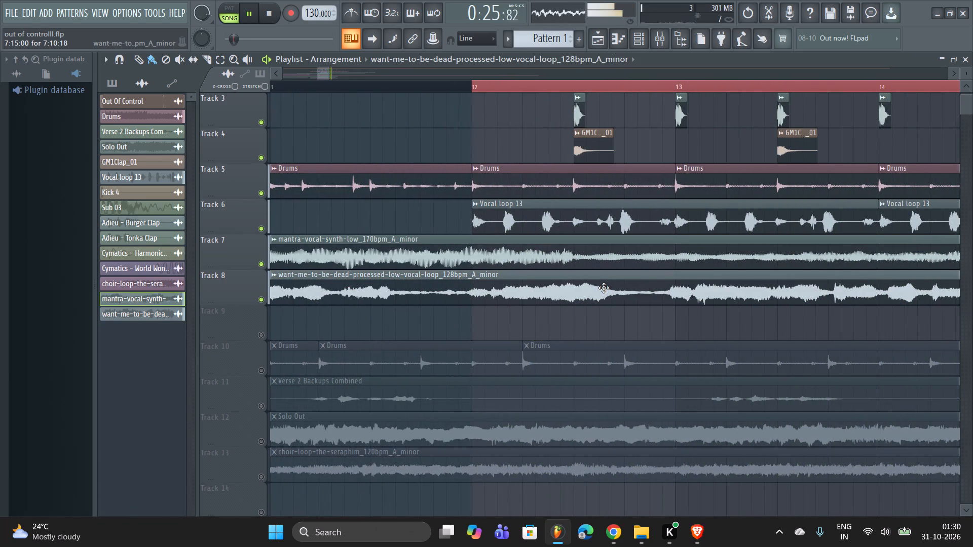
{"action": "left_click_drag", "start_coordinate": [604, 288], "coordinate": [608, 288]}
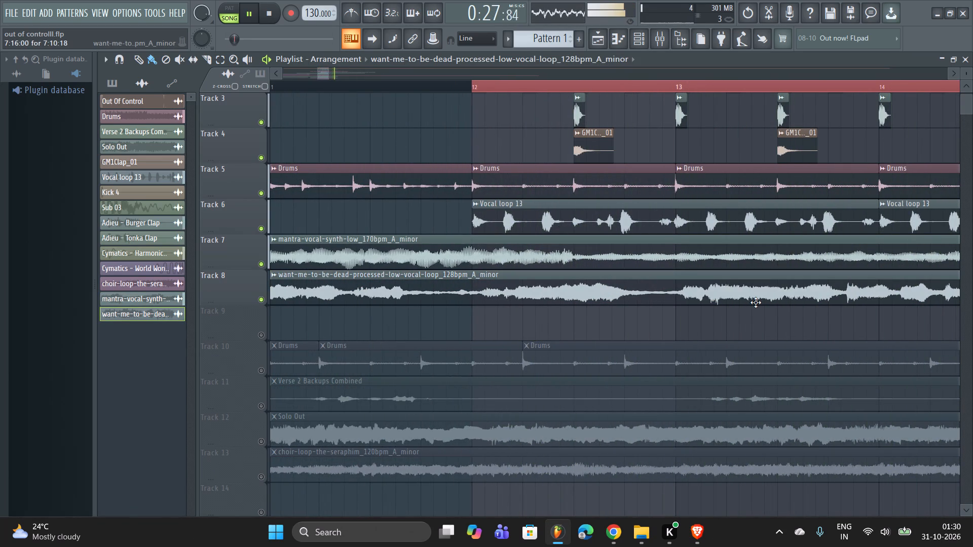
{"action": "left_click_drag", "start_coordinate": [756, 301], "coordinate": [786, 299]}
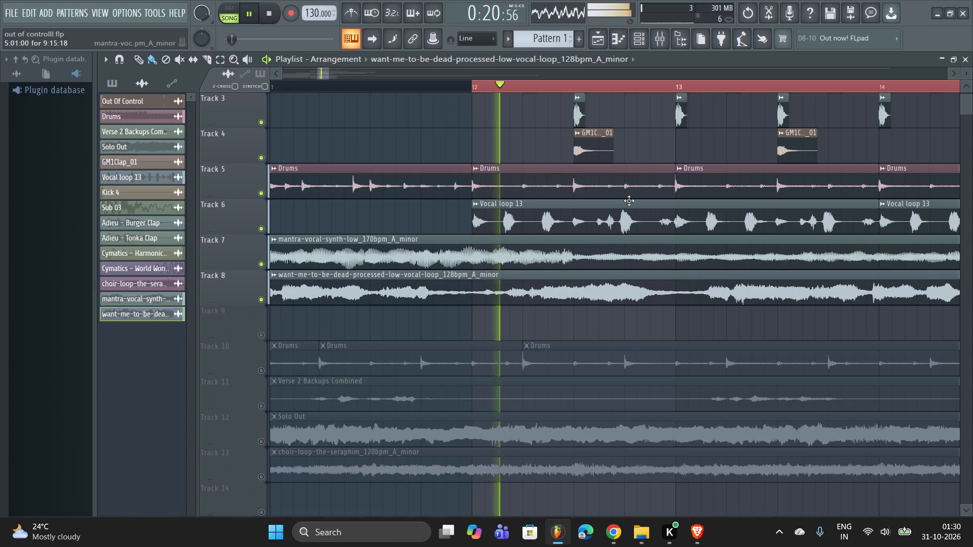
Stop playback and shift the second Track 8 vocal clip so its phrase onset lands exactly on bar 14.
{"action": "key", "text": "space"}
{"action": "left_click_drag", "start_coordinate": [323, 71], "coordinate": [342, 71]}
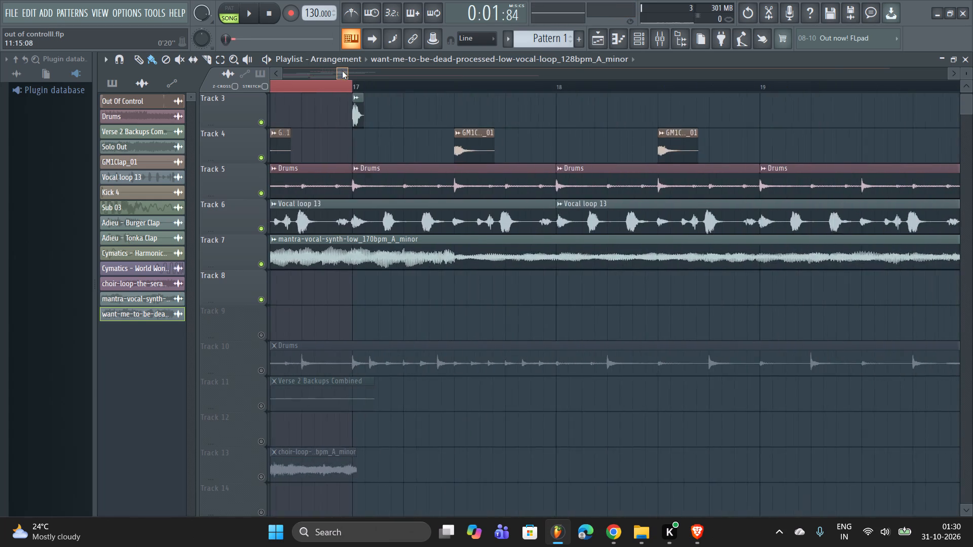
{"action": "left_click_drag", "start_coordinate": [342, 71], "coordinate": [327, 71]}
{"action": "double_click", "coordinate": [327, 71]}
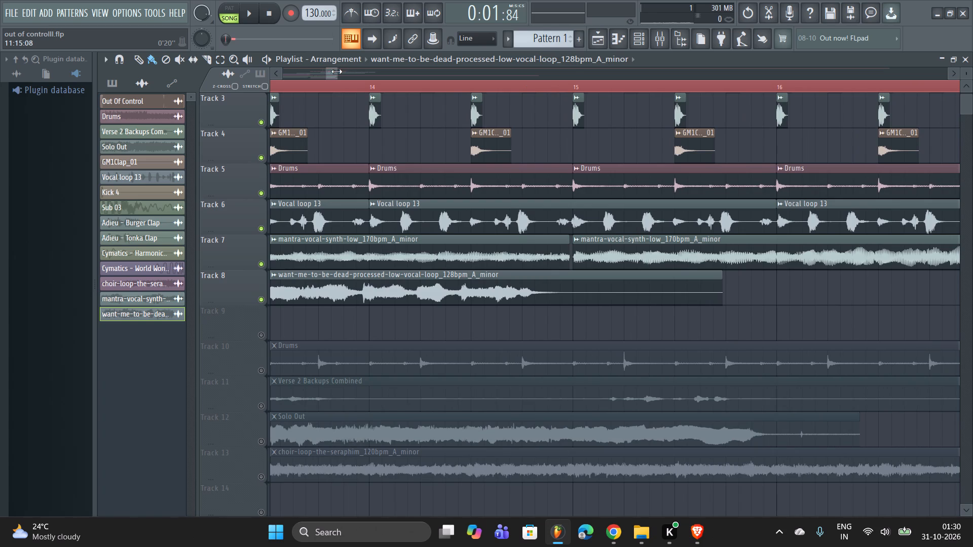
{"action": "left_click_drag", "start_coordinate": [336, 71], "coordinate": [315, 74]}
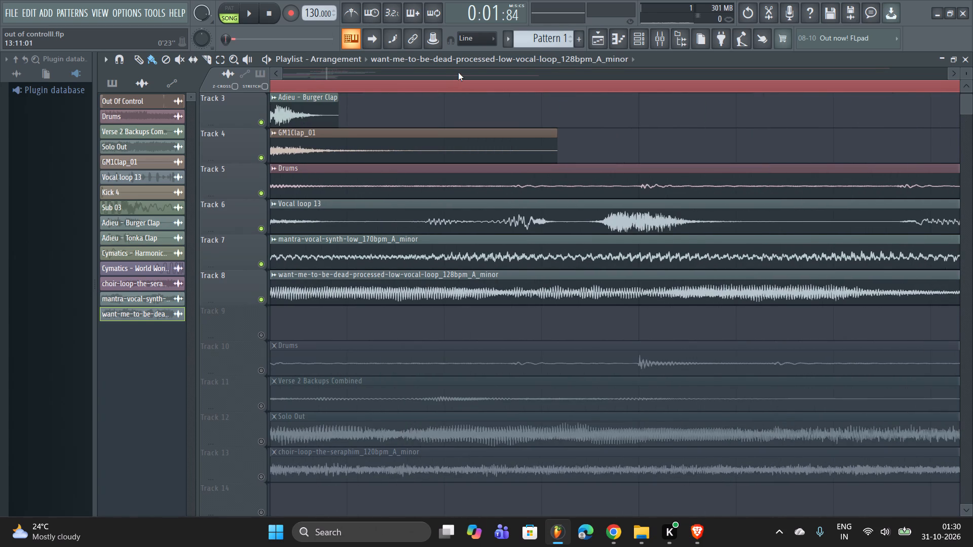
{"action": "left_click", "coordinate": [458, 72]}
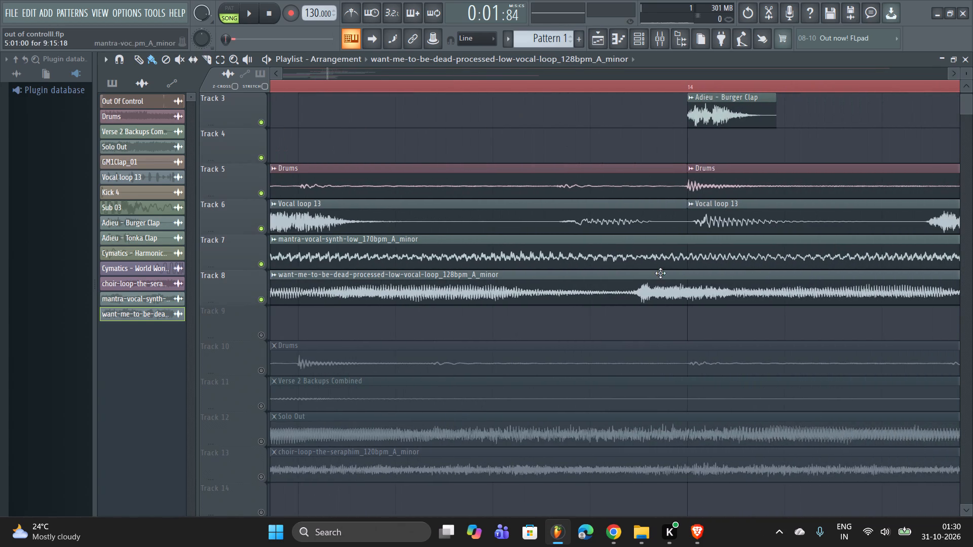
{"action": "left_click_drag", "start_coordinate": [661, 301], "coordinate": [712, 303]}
Play the looped drop from bar 12 to audition the realigned vocal clip with the other layers.
{"action": "key", "text": "space"}
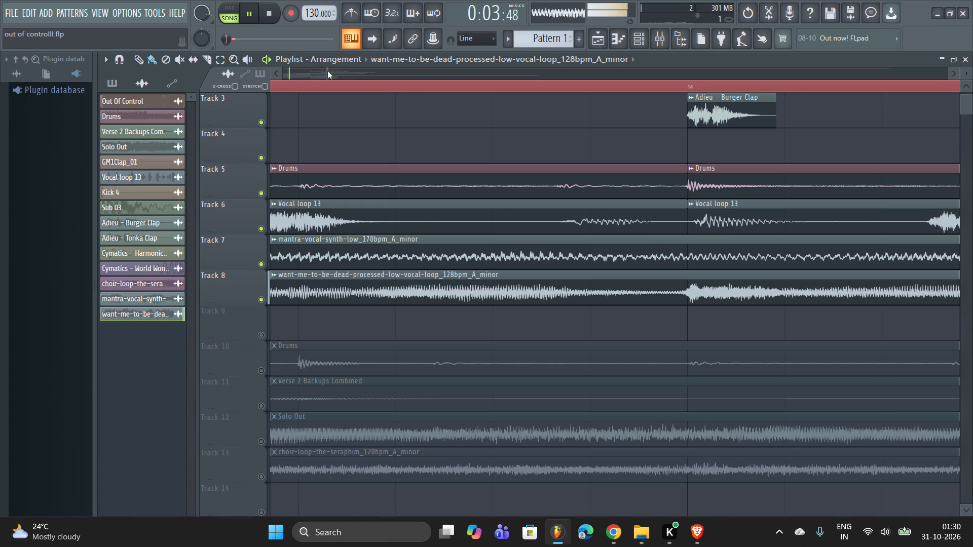
{"action": "left_click_drag", "start_coordinate": [329, 70], "coordinate": [433, 75]}
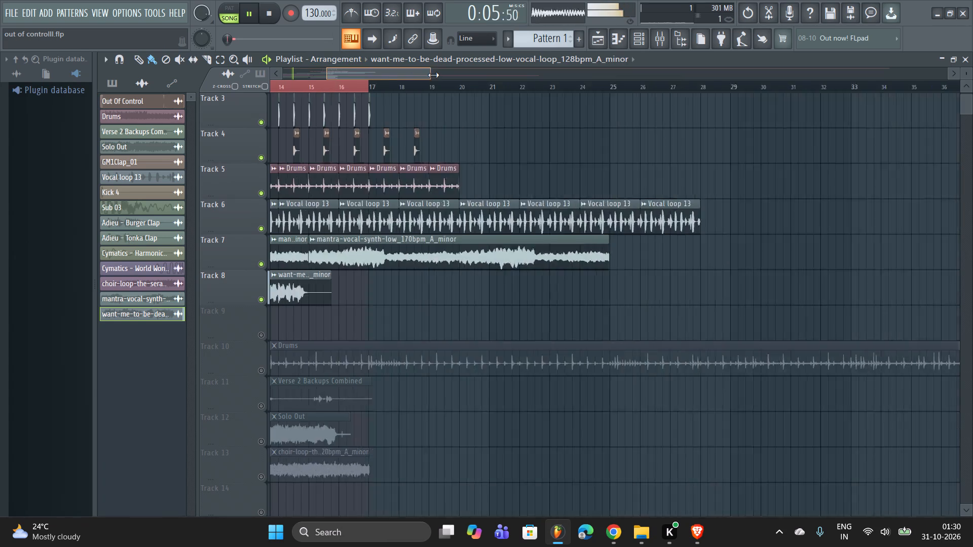
{"action": "left_click_drag", "start_coordinate": [433, 75], "coordinate": [447, 75]}
{"action": "left_click_drag", "start_coordinate": [417, 75], "coordinate": [368, 72]}
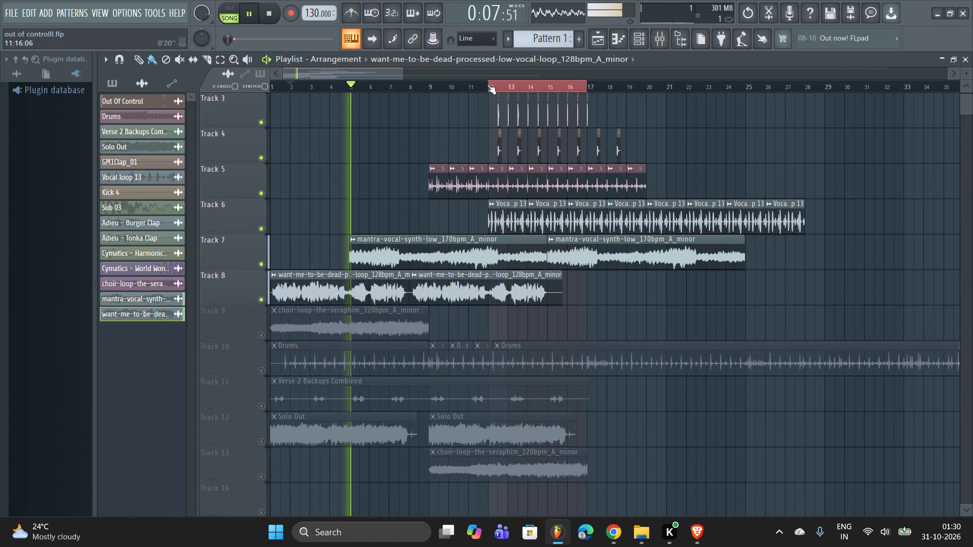
{"action": "left_click", "coordinate": [488, 85]}
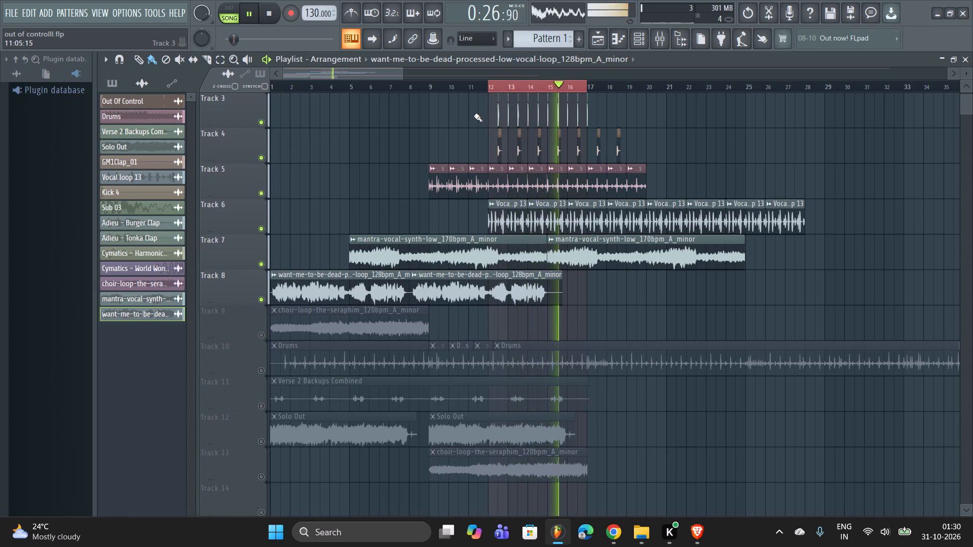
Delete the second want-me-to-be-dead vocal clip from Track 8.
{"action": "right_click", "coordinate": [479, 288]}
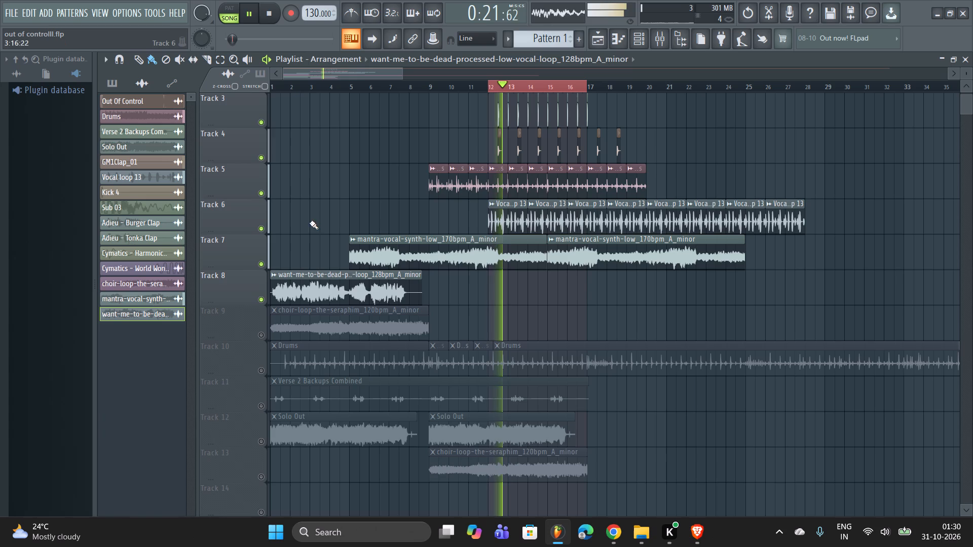
Solo the Vocal loop 13 channel in the mixer and pull its fader down well below the default level.
{"action": "left_click", "coordinate": [265, 223]}
{"action": "left_click", "coordinate": [264, 223]}
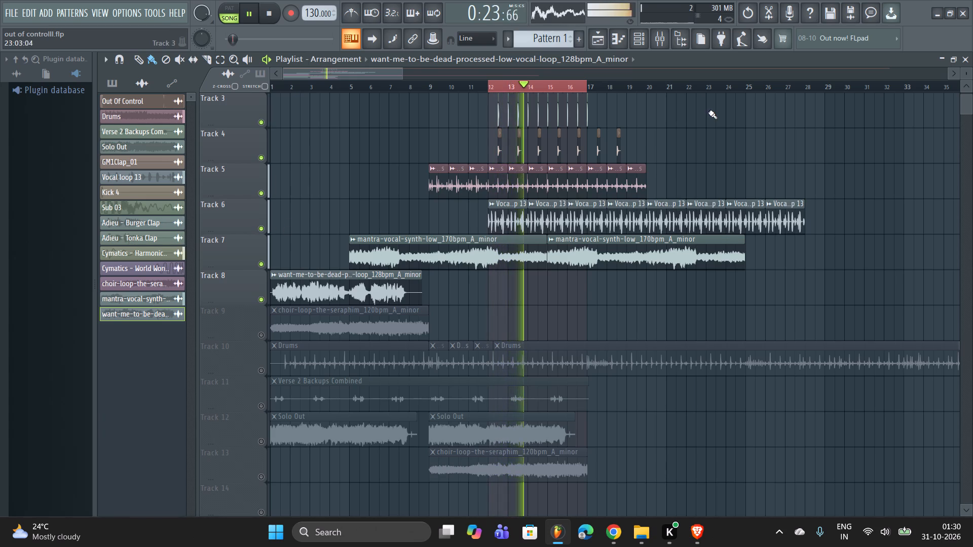
{"action": "left_click", "coordinate": [664, 41]}
{"action": "left_click", "coordinate": [372, 224]}
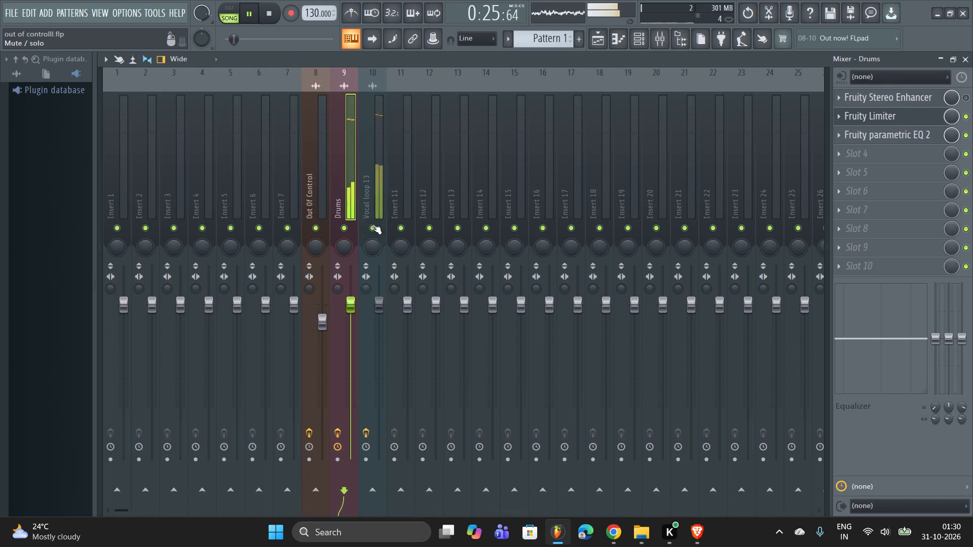
{"action": "right_click", "coordinate": [372, 224]}
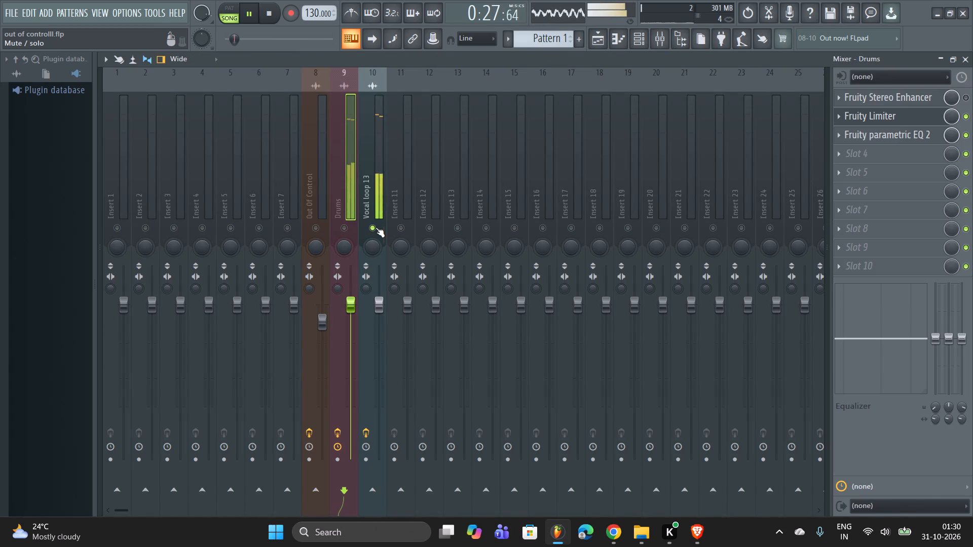
{"action": "left_click", "coordinate": [379, 229]}
{"action": "left_click", "coordinate": [379, 230]}
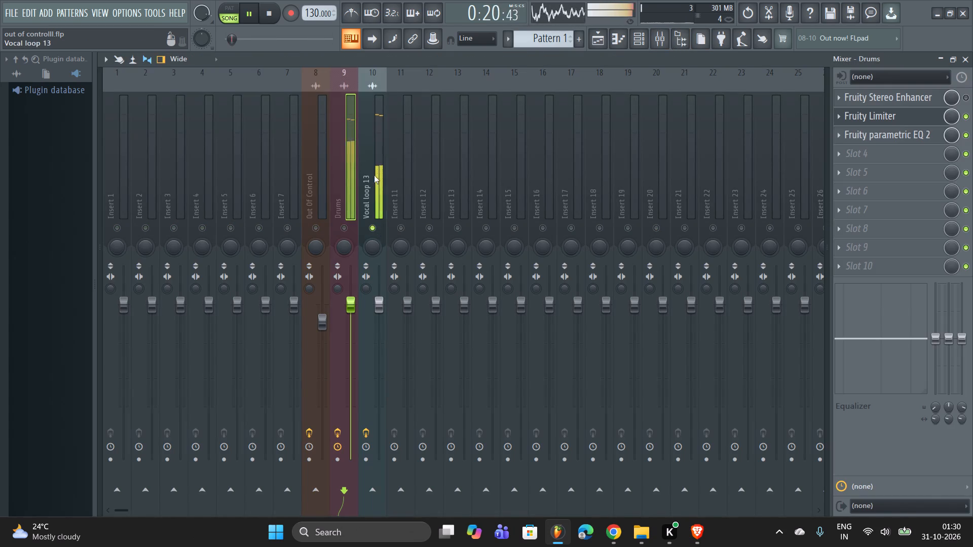
{"action": "left_click", "coordinate": [374, 175]}
{"action": "left_click_drag", "start_coordinate": [379, 304], "coordinate": [389, 439]}
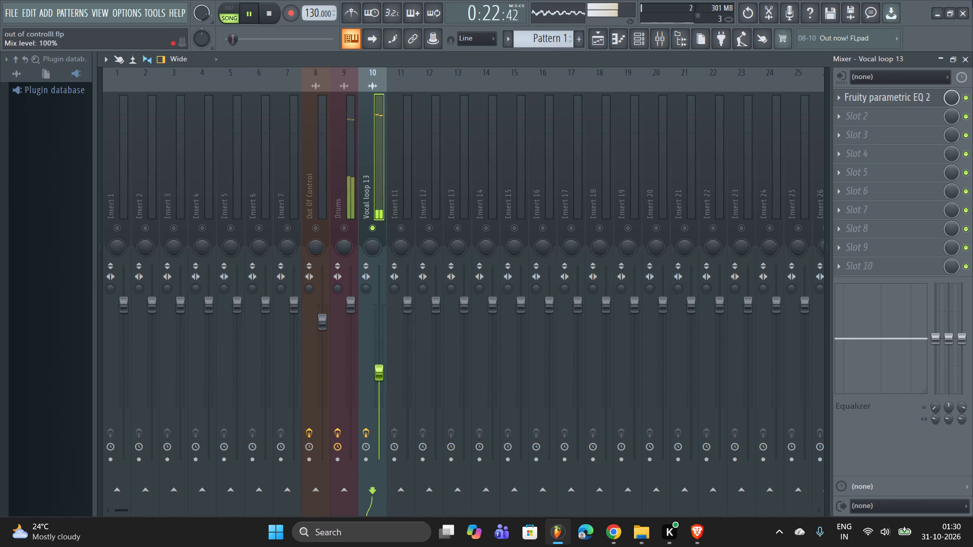
Unsolo the mixer so every channel plays again, return to the playlist and save the project.
{"action": "left_click", "coordinate": [965, 54]}
{"action": "scroll", "coordinate": [439, 204], "scroll_direction": "up", "scroll_amount": 1}
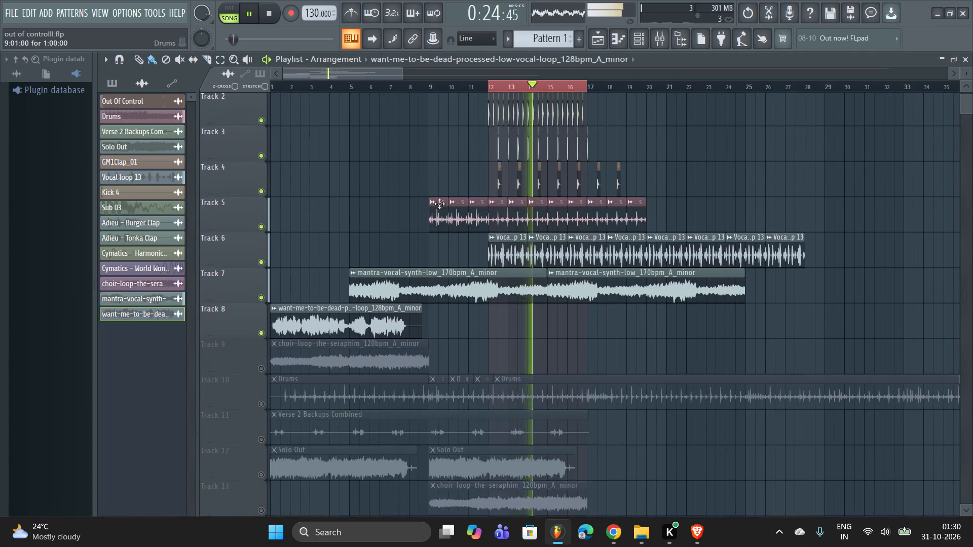
{"action": "scroll", "coordinate": [439, 204], "scroll_direction": "up", "scroll_amount": 1}
{"action": "scroll", "coordinate": [473, 165], "scroll_direction": "up", "scroll_amount": 3}
{"action": "left_click", "coordinate": [660, 36]}
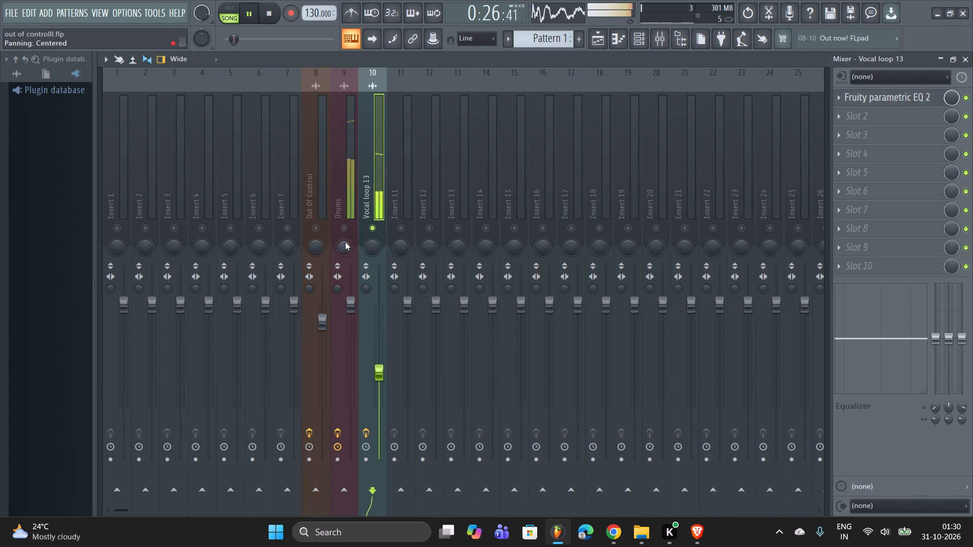
{"action": "right_click", "coordinate": [344, 228]}
{"action": "right_click", "coordinate": [344, 228]}
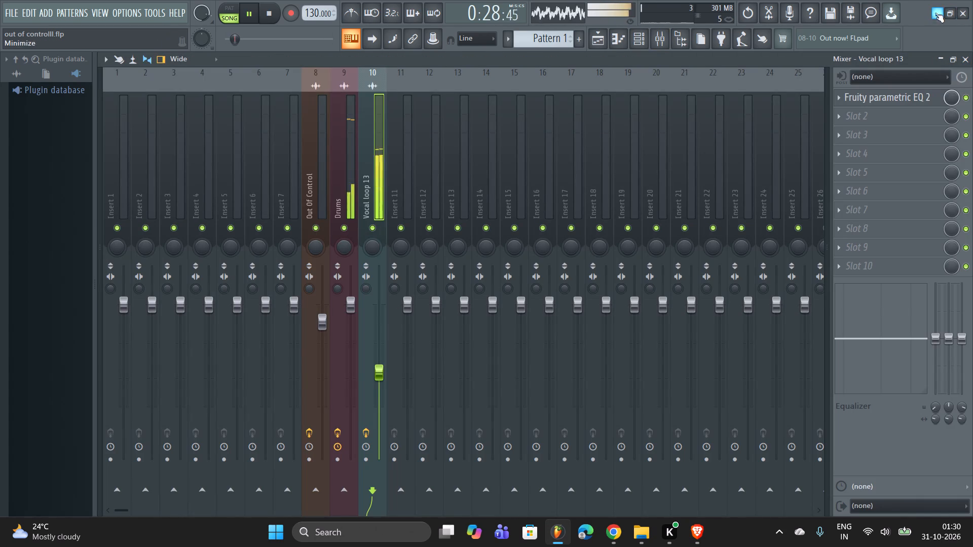
{"action": "left_click", "coordinate": [965, 54]}
{"action": "right_click", "coordinate": [741, 187]}
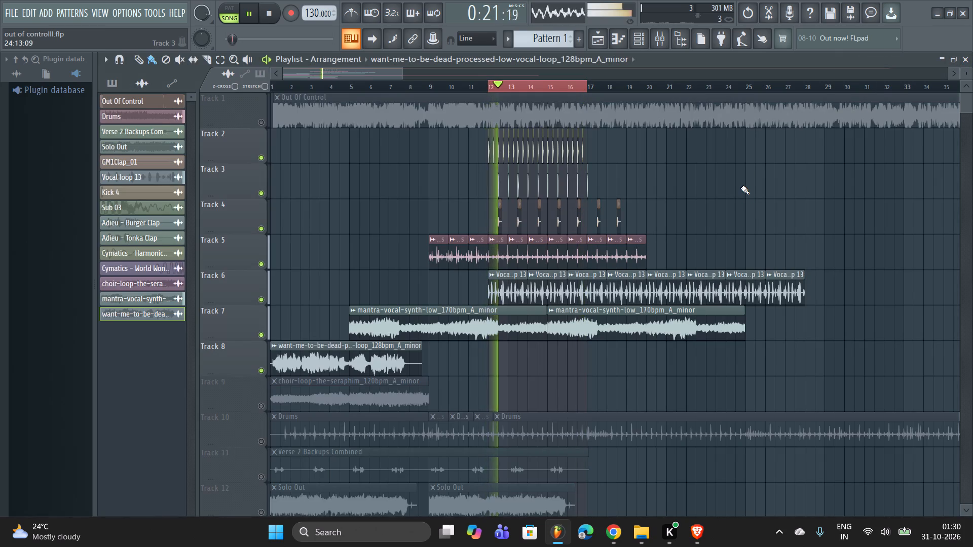
{"action": "key", "text": "ctrl+s"}
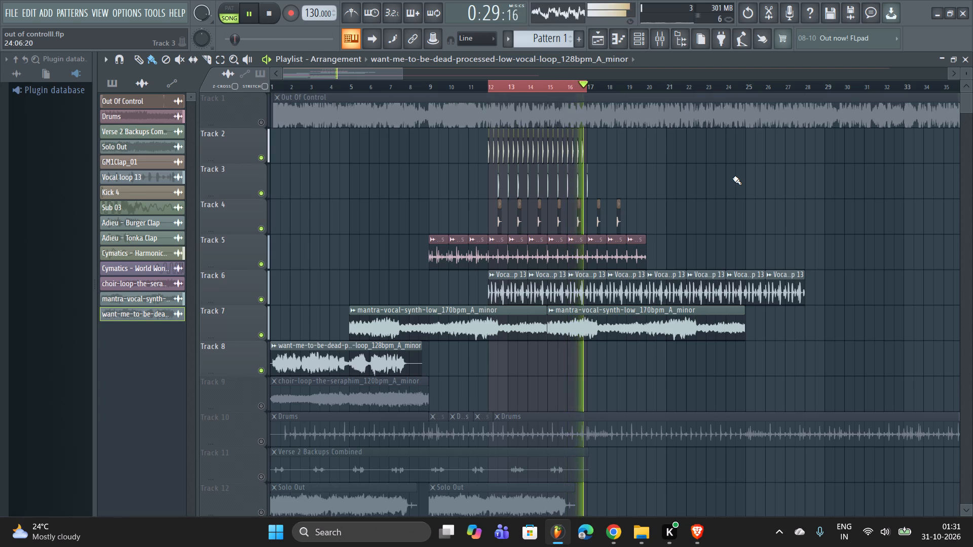
Move the muted choir-loop-the-seraphim clip on Track 9 to start at bar 12 and shift its track up to Track 5.
{"action": "left_click_drag", "start_coordinate": [369, 404], "coordinate": [566, 392]}
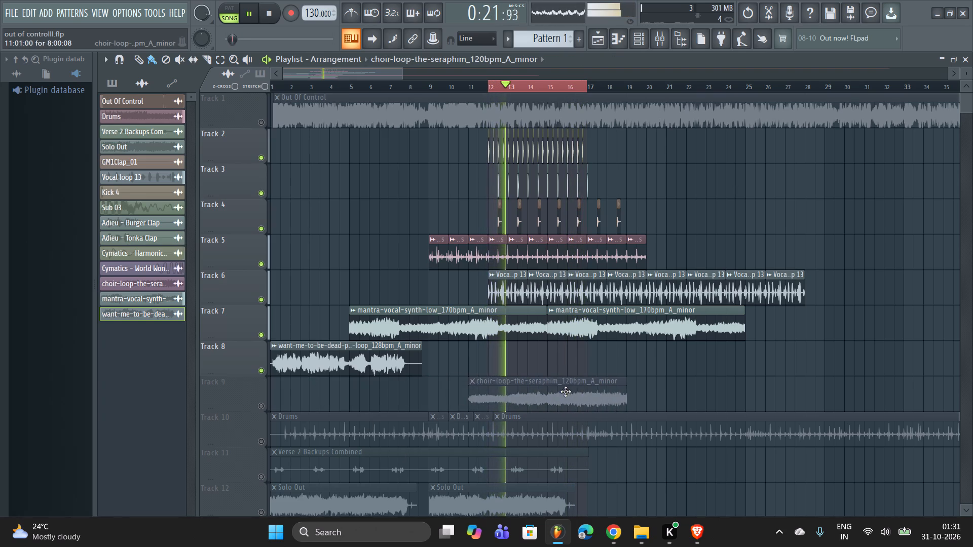
{"action": "left_click_drag", "start_coordinate": [566, 392], "coordinate": [584, 390]}
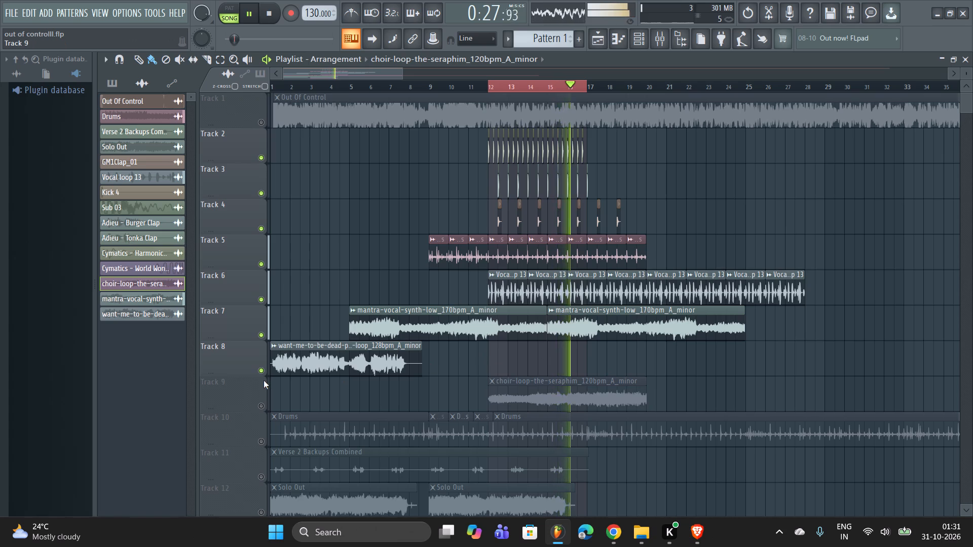
{"action": "scroll", "coordinate": [258, 390], "scroll_direction": "up", "scroll_amount": 4, "text": "shift"}
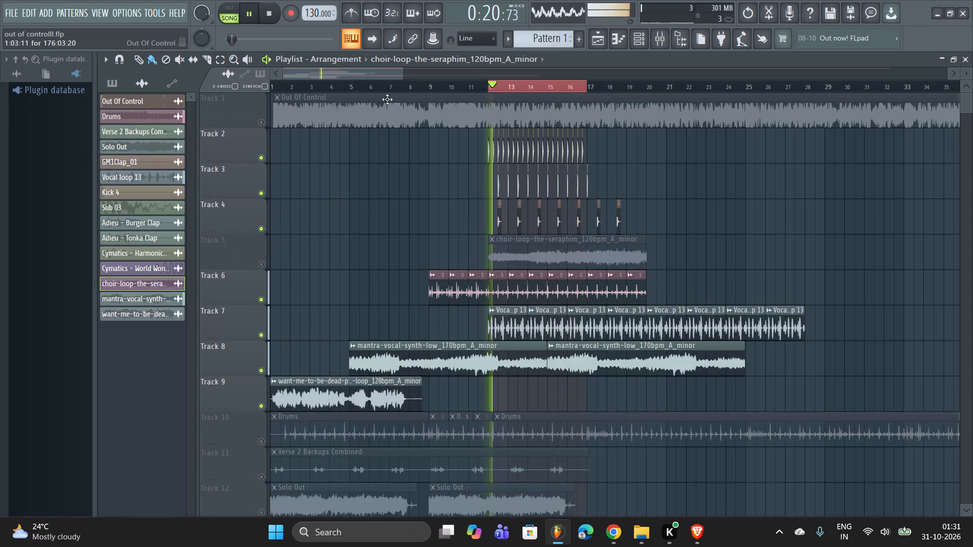
Trim the end of the choir loop clip on Track 5 so it spans two bars, from bar 12 to bar 14.
{"action": "left_click_drag", "start_coordinate": [381, 69], "coordinate": [416, 64]}
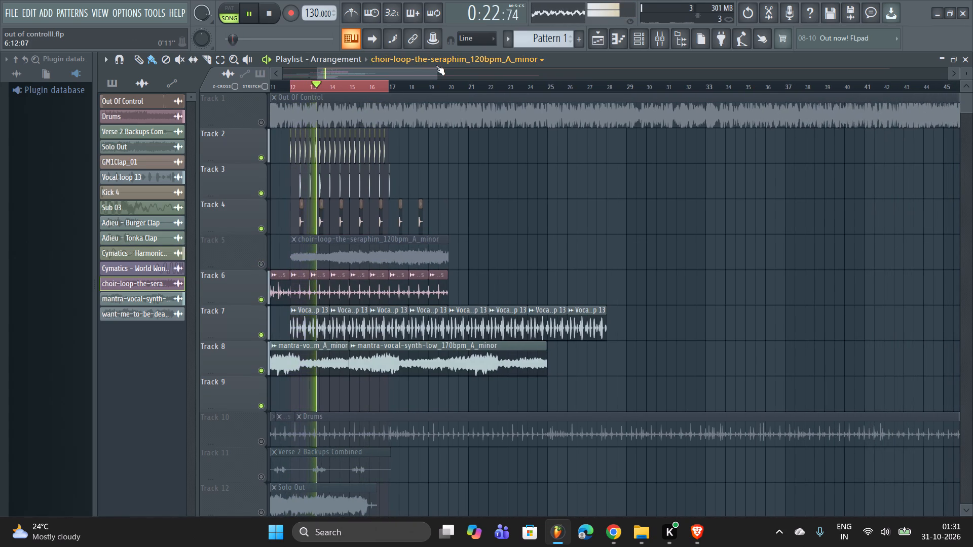
{"action": "left_click_drag", "start_coordinate": [435, 71], "coordinate": [351, 73]}
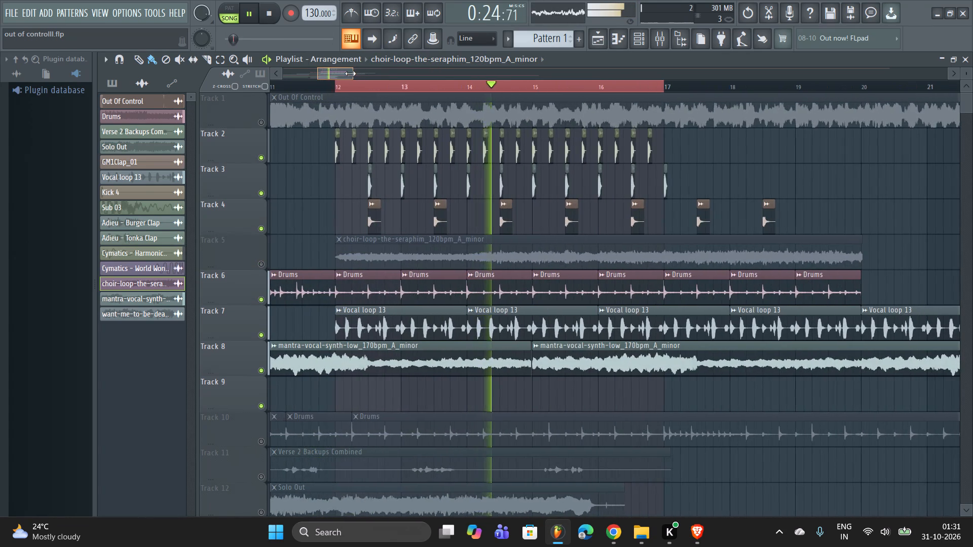
{"action": "left_click_drag", "start_coordinate": [861, 252], "coordinate": [849, 253]}
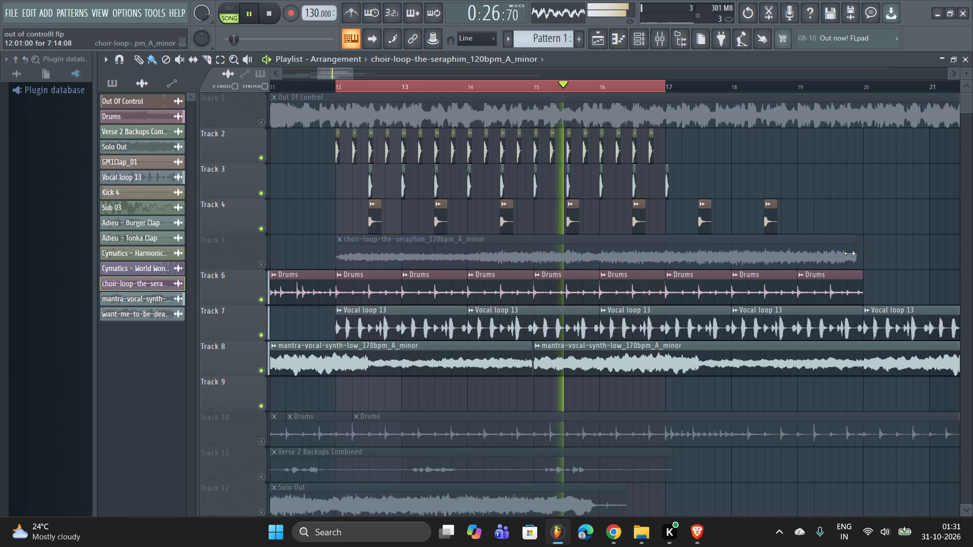
{"action": "left_click_drag", "start_coordinate": [849, 253], "coordinate": [464, 262]}
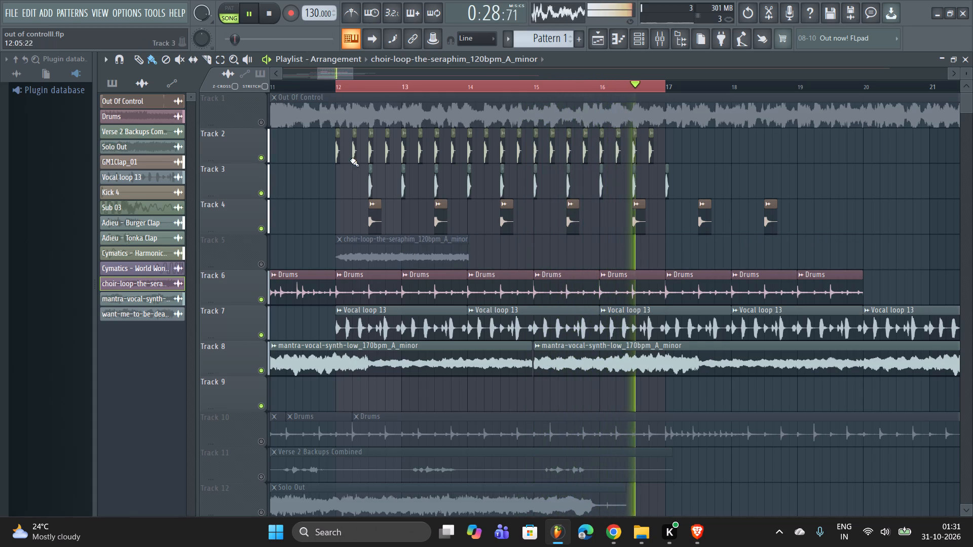
Unmute Track 5 and place copies of the two-bar choir clip at bars 14 and 16.
{"action": "left_click", "coordinate": [336, 85]}
{"action": "double_click", "coordinate": [256, 261]}
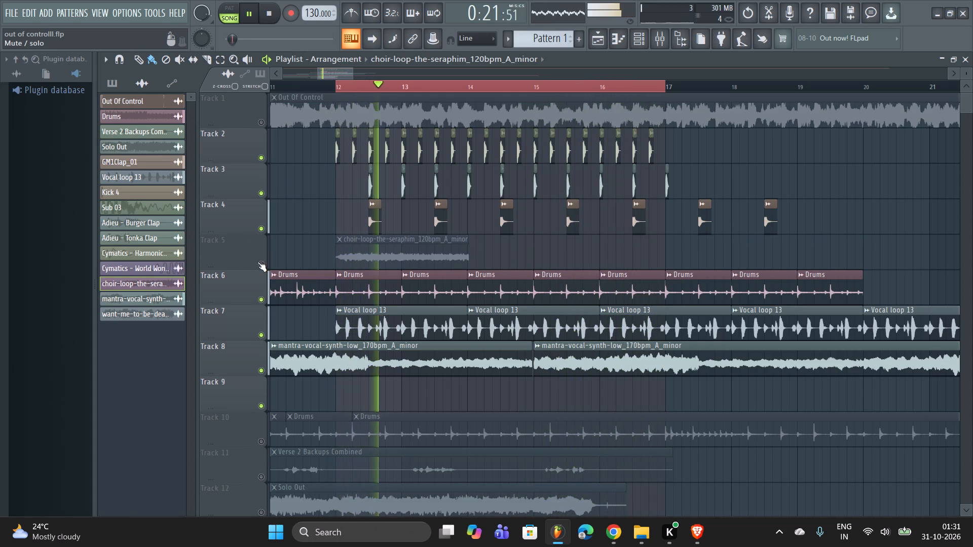
{"action": "left_click", "coordinate": [476, 256]}
{"action": "left_click_drag", "start_coordinate": [534, 256], "coordinate": [521, 261]}
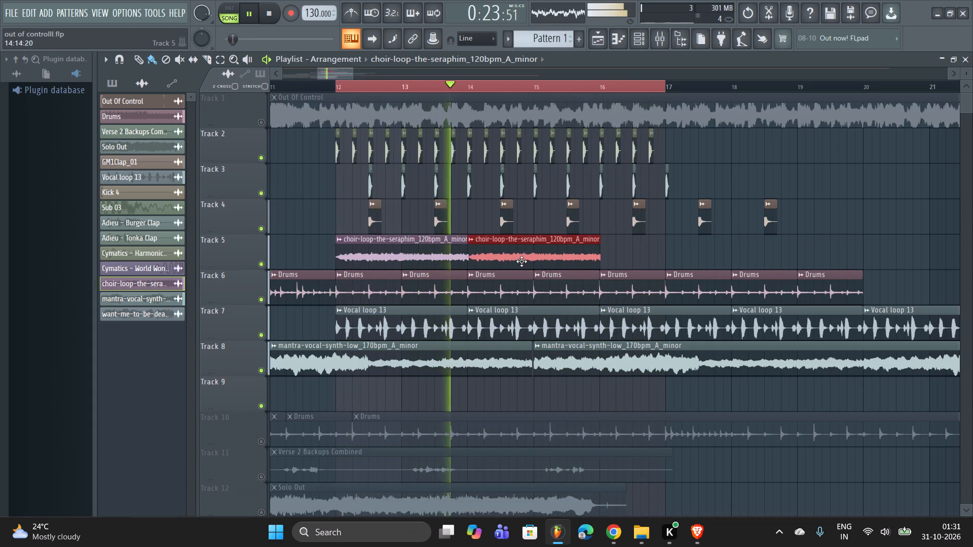
{"action": "left_click_drag", "start_coordinate": [521, 261], "coordinate": [523, 264]}
{"action": "left_click", "coordinate": [545, 259]}
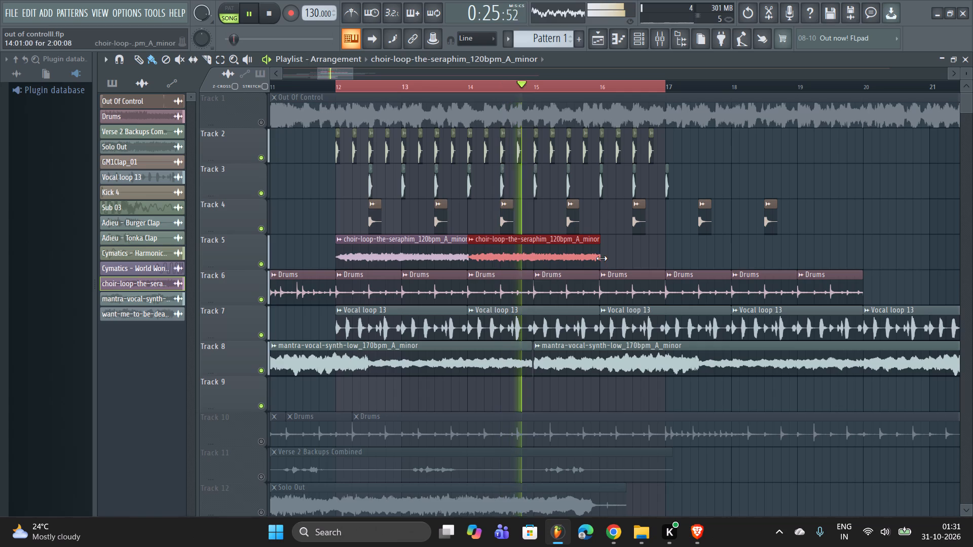
{"action": "left_click", "coordinate": [611, 258]}
{"action": "left_click_drag", "start_coordinate": [659, 258], "coordinate": [650, 259]}
Set the choir loop sample's declicking mode to Crossfade (bleeding) and deselect its clip.
{"action": "double_click", "coordinate": [639, 256]}
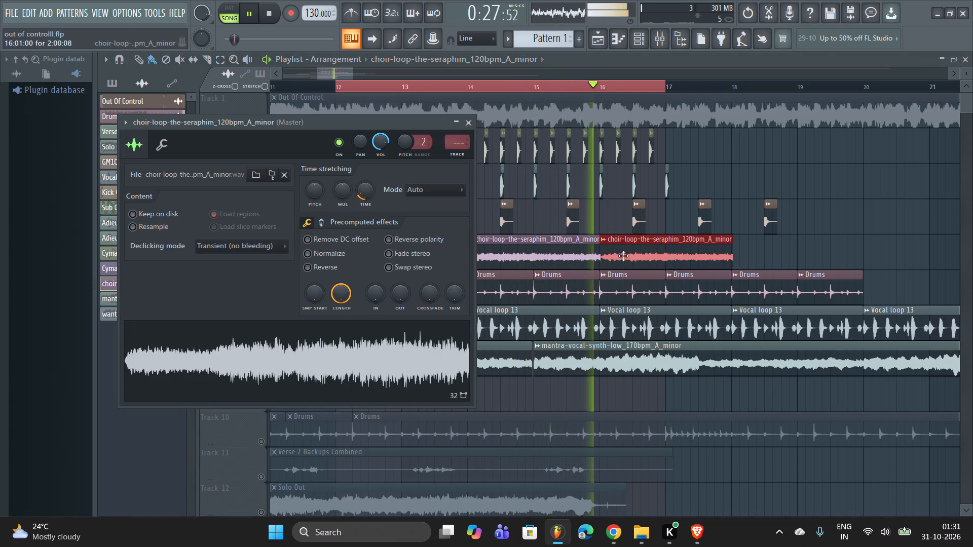
{"action": "left_click", "coordinate": [258, 247]}
{"action": "left_click", "coordinate": [261, 317]}
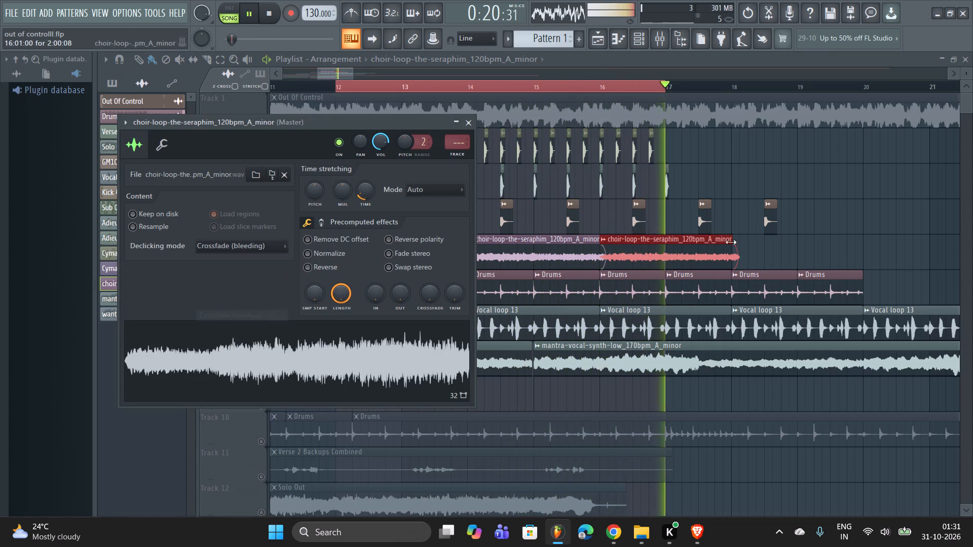
{"action": "right_click", "coordinate": [757, 250]}
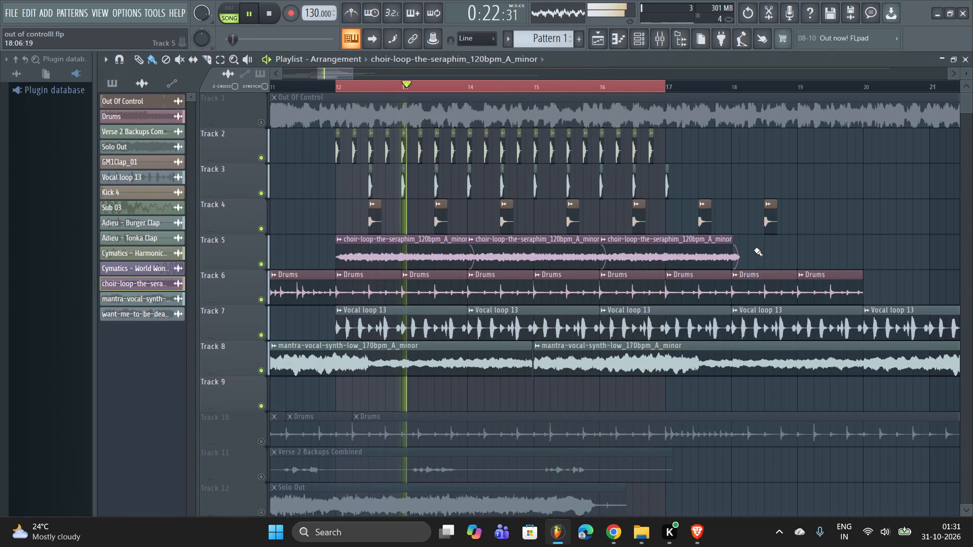
Save the project with the crossfaded choir clips in the drop.
{"action": "left_click", "coordinate": [331, 78]}
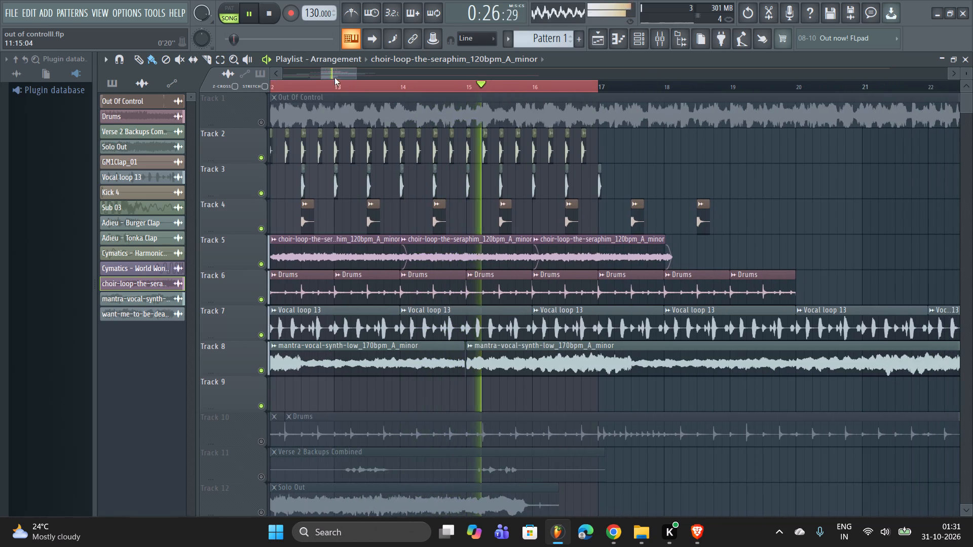
{"action": "left_click_drag", "start_coordinate": [357, 71], "coordinate": [323, 70]}
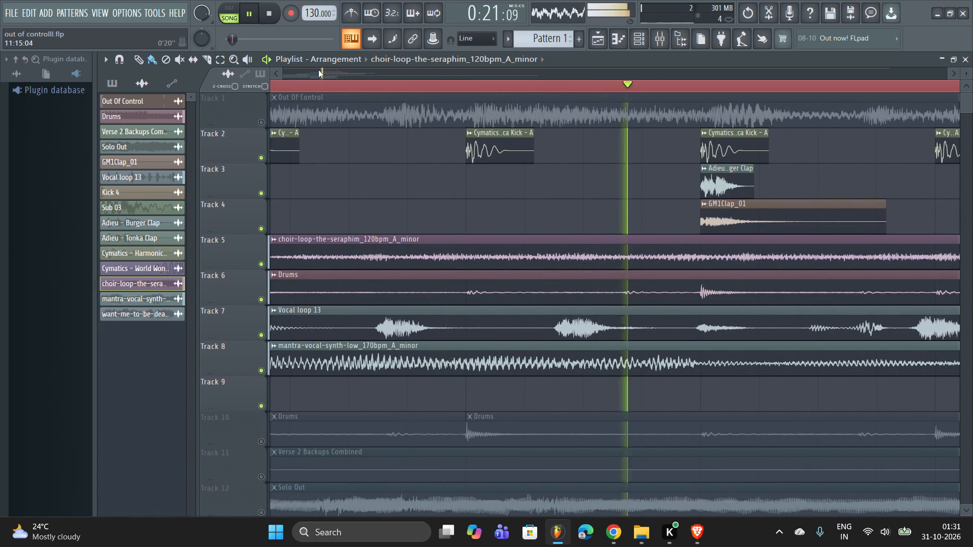
{"action": "left_click", "coordinate": [383, 69]}
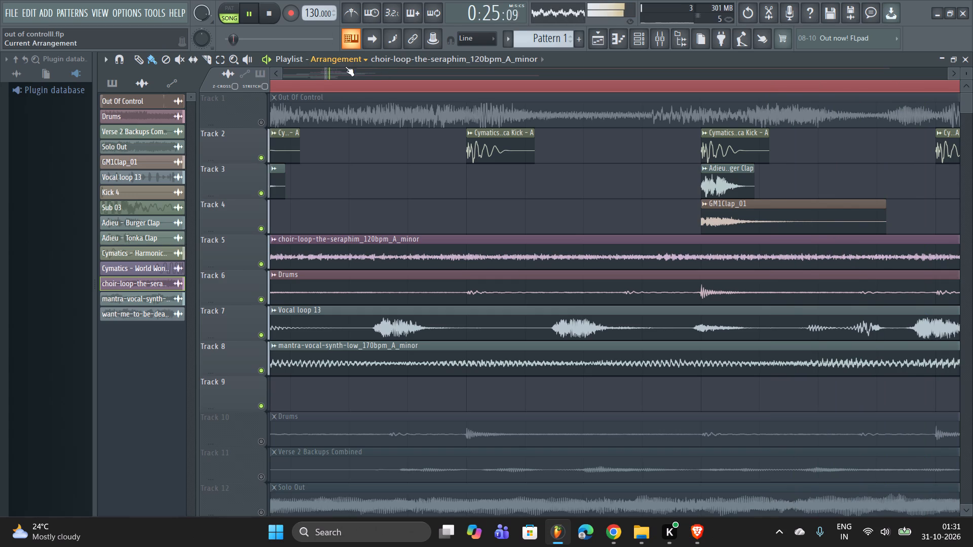
{"action": "left_click_drag", "start_coordinate": [326, 76], "coordinate": [506, 66]}
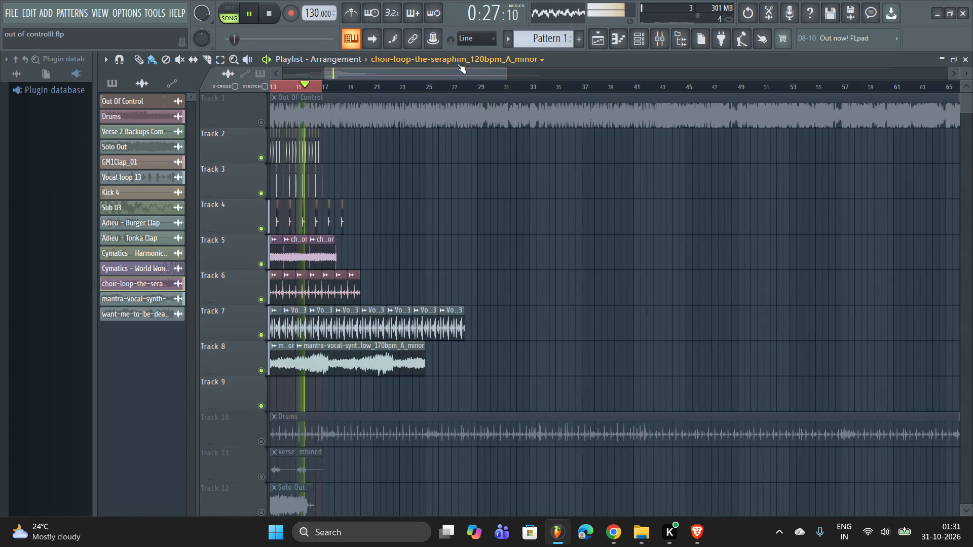
{"action": "left_click_drag", "start_coordinate": [440, 69], "coordinate": [391, 75]}
{"action": "key", "text": "ctrl+s"}
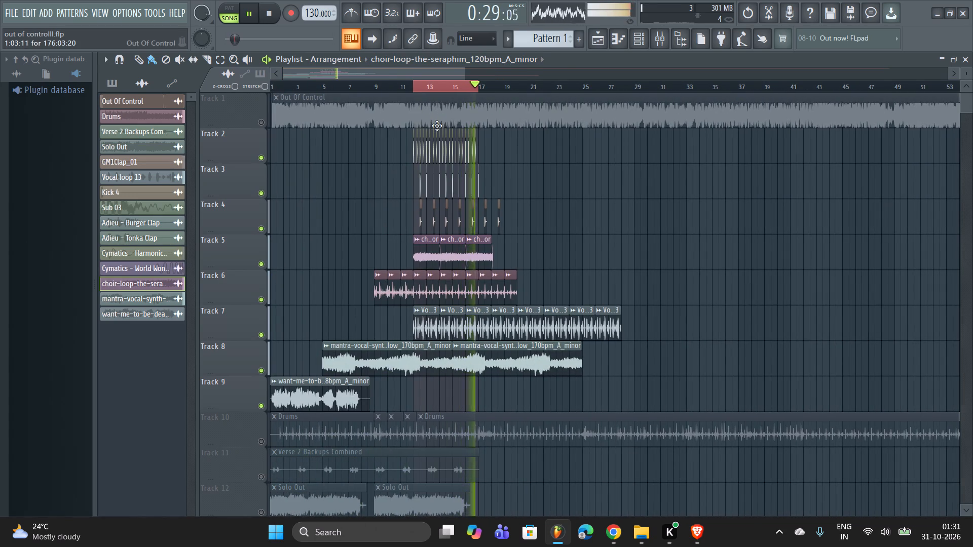
Remove the loop region over the drop, move playback to bar 5 and deselect all clips.
{"action": "right_click_drag", "start_coordinate": [411, 85], "coordinate": [4, 119]}
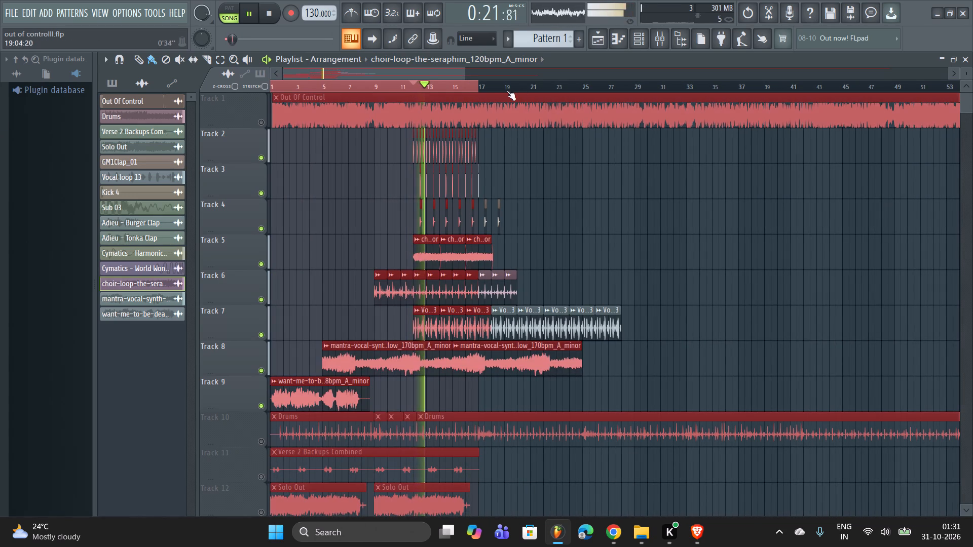
{"action": "right_click_drag", "start_coordinate": [472, 82], "coordinate": [0, 249]}
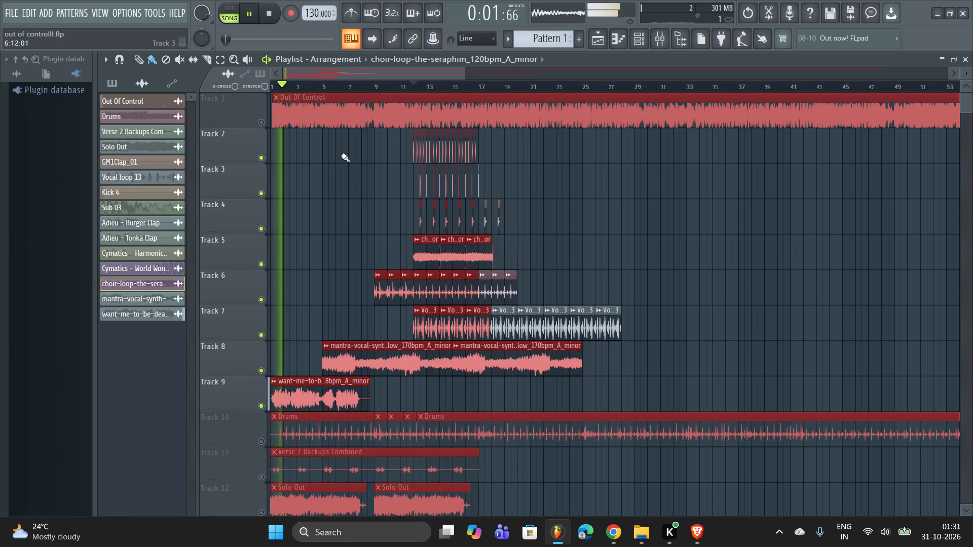
{"action": "left_click", "coordinate": [326, 88]}
{"action": "right_click", "coordinate": [674, 231]}
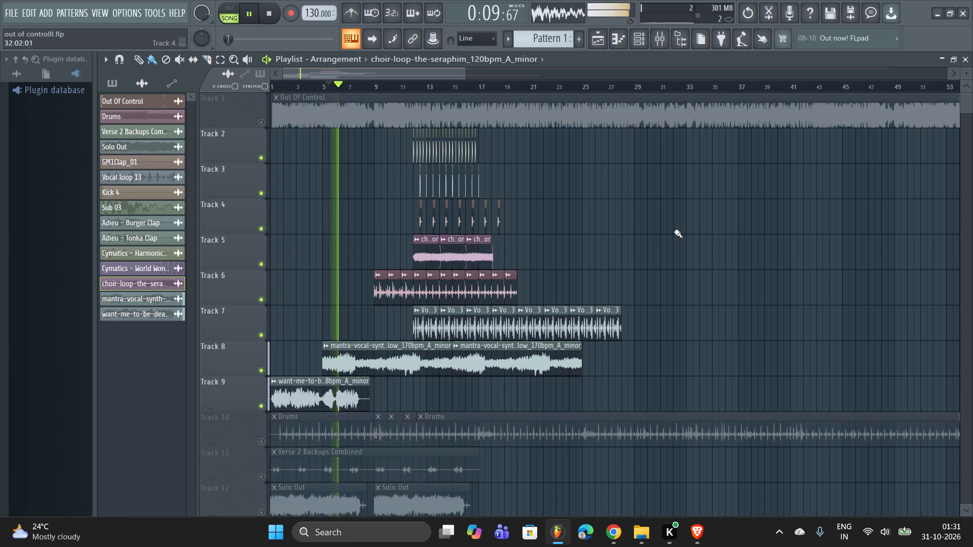
Save the project.
{"action": "key", "text": "ctrl+s"}
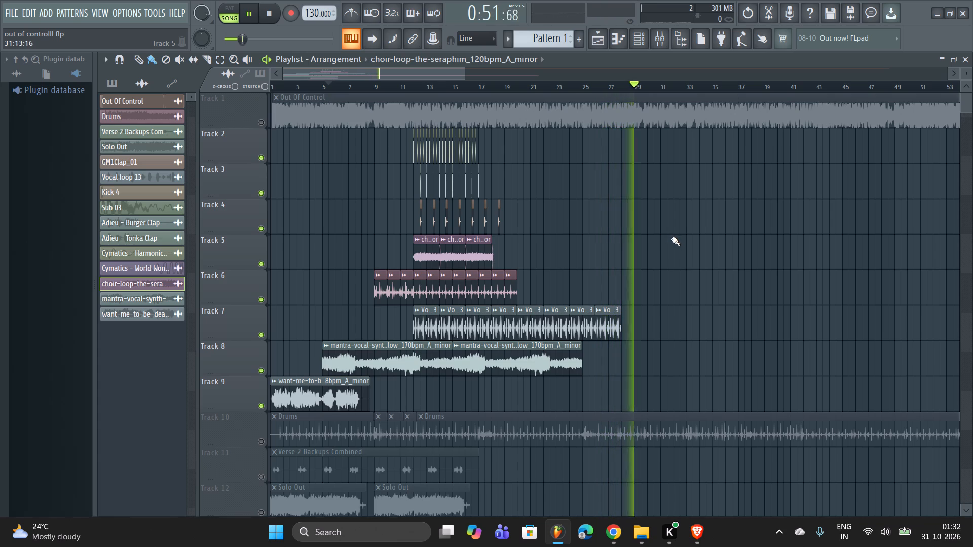
Replay the arrangement from bar 5 to audition the build-up and drop with all layers, and stop playback.
{"action": "key", "text": "space"}
{"action": "key", "text": "space"}
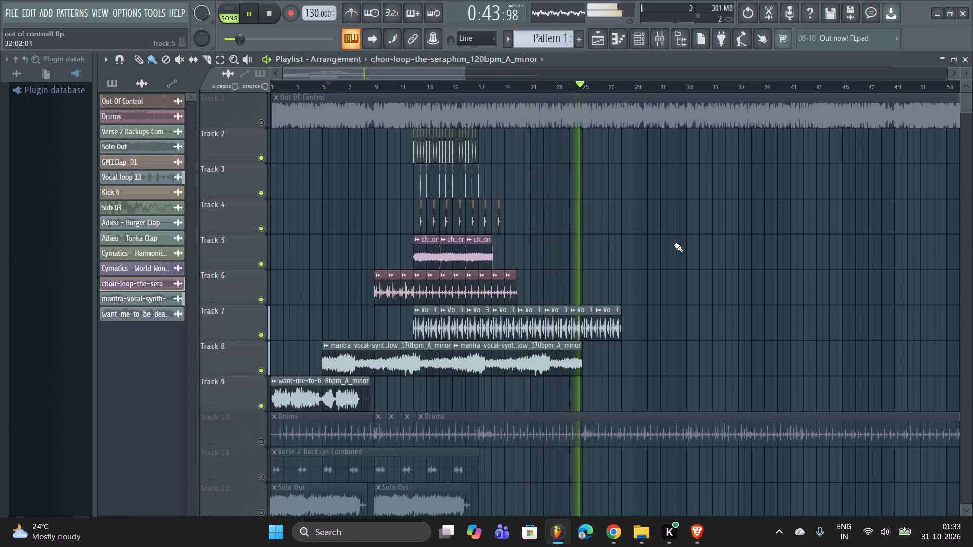
{"action": "key", "text": "space"}
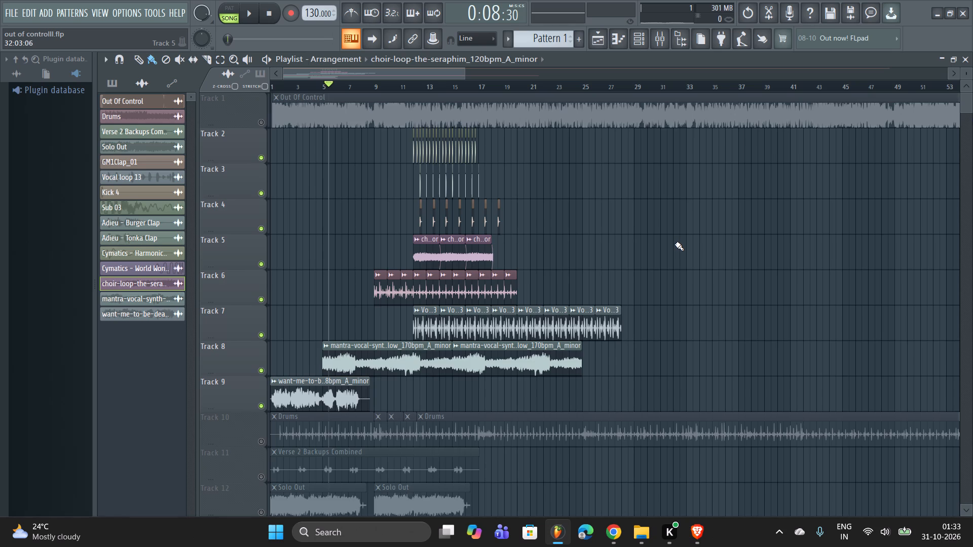
Close FL Studio, File Explorer and the Chrome and Brave browser windows.
{"action": "left_click", "coordinate": [966, 15]}
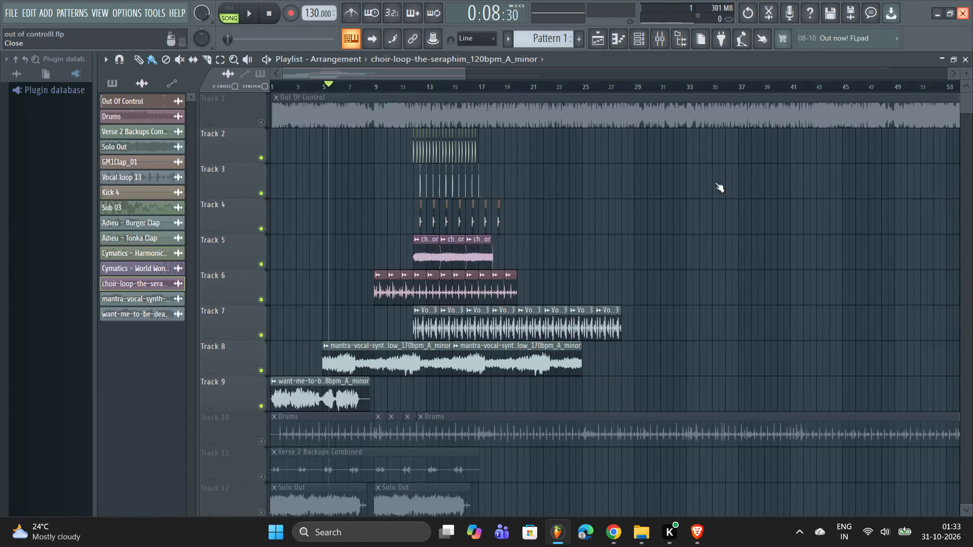
{"action": "left_click", "coordinate": [942, 5]}
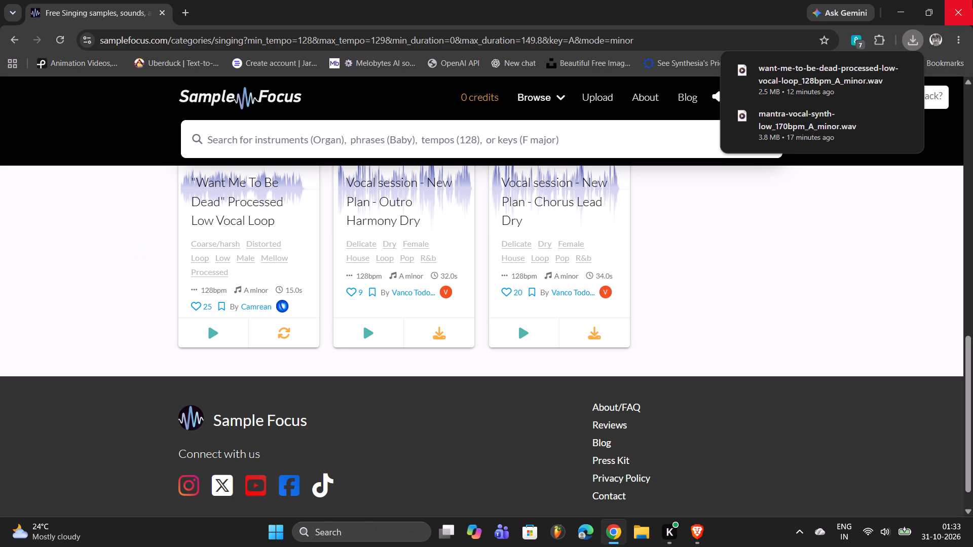
{"action": "left_click", "coordinate": [972, 0]}
{"action": "left_click", "coordinate": [969, 2]}
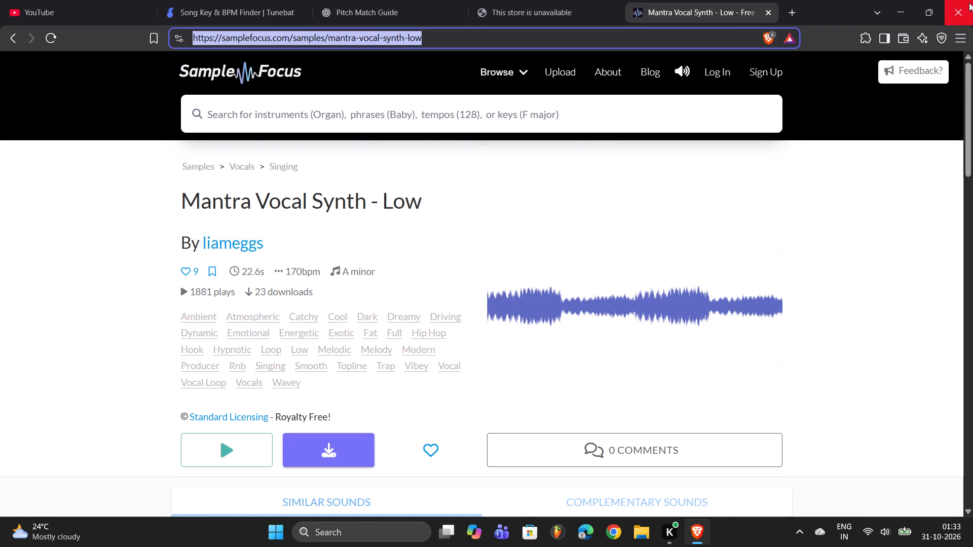